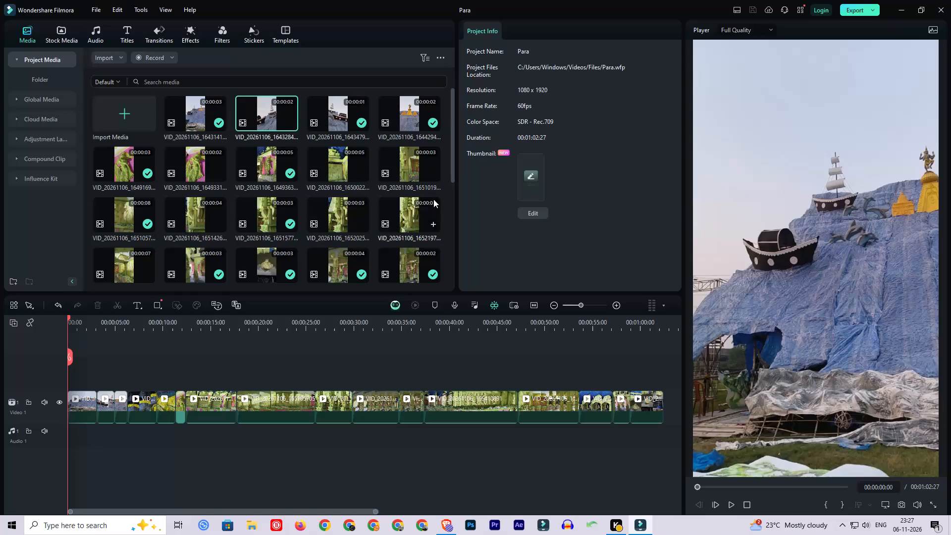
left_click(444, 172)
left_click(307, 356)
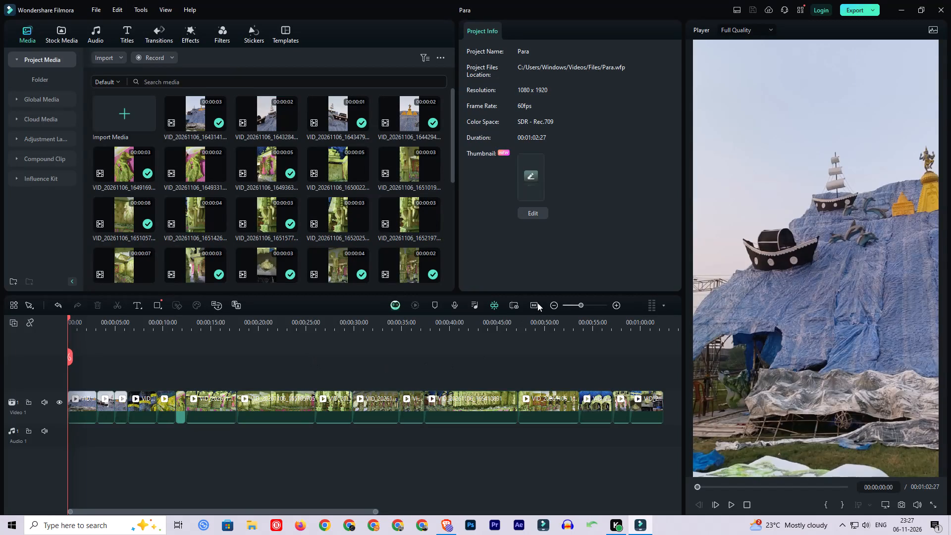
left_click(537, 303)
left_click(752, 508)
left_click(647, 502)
Play the first clip, split it at 00:00:02:47, delete its leftover end and close the gap on the video track.
key("space")
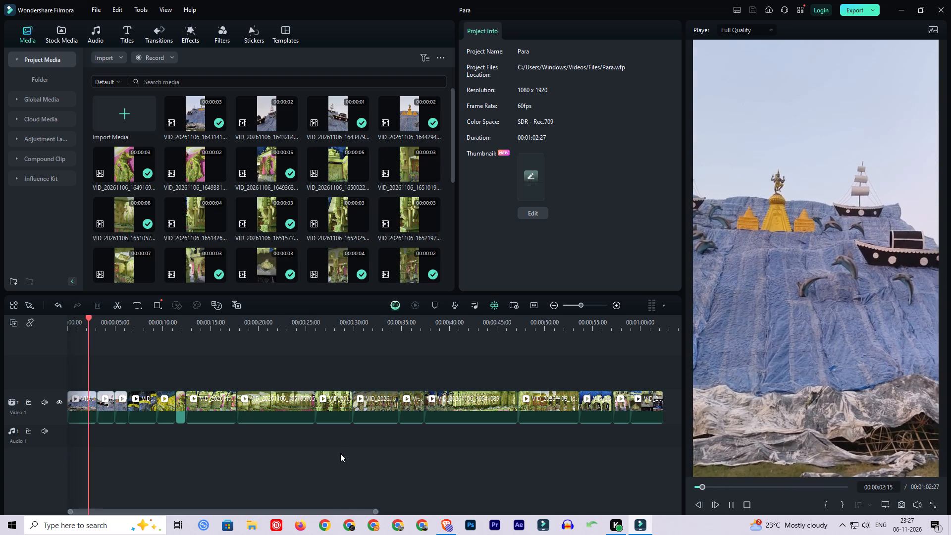
key("space")
left_click_drag(375, 513, 307, 516)
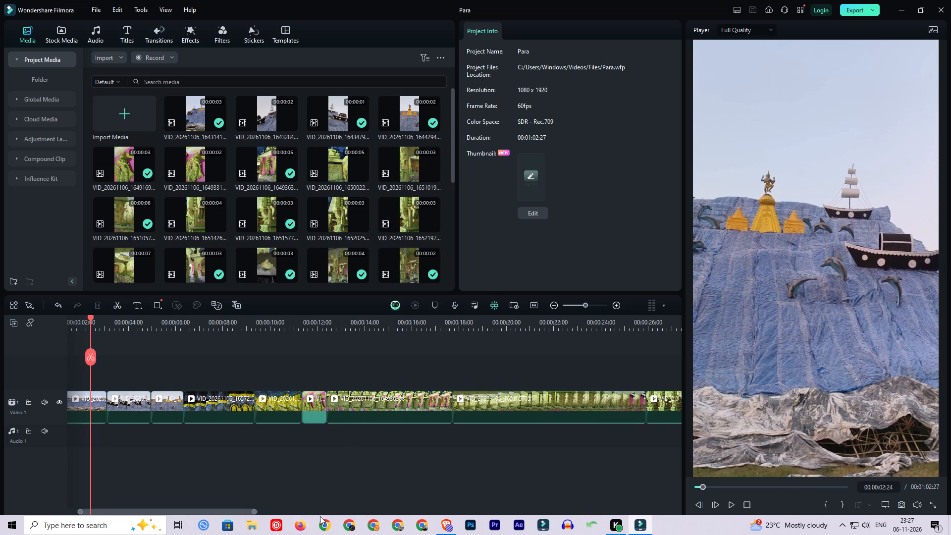
left_click(745, 503)
key("space")
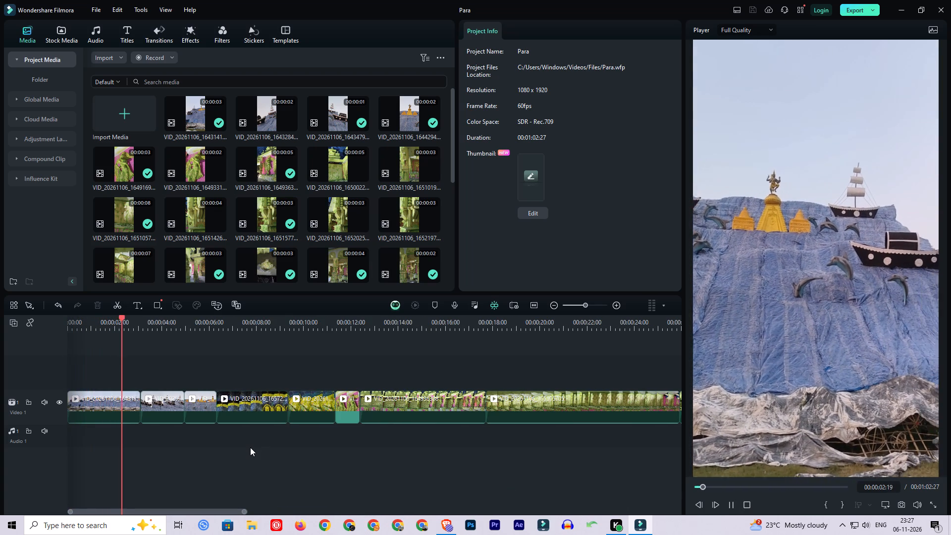
key("space")
left_click_drag(126, 320, 130, 320)
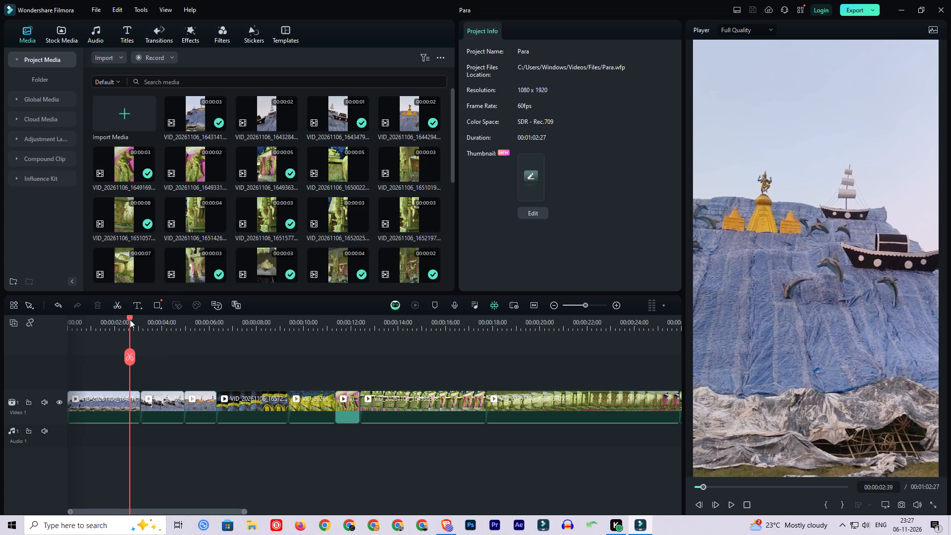
left_click_drag(130, 320, 133, 319)
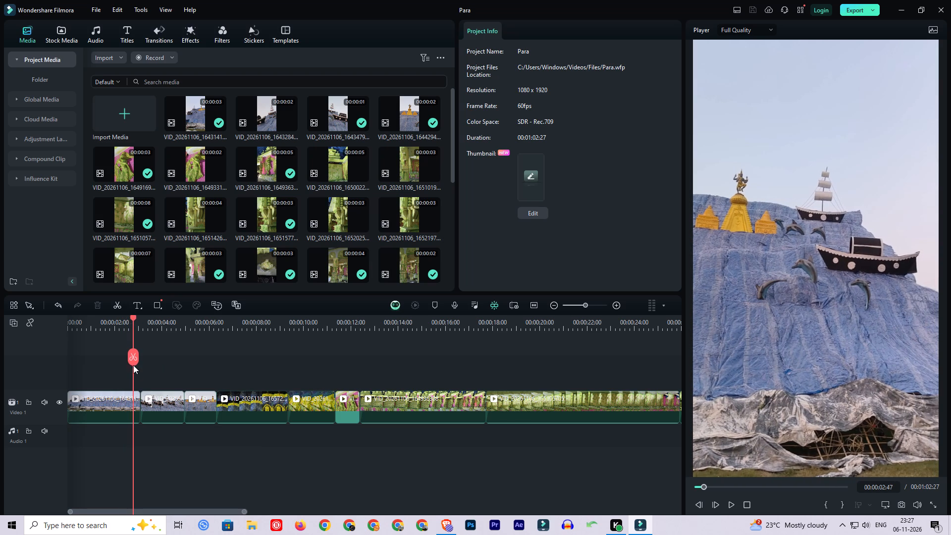
left_click(133, 359)
key("Delete")
left_click(135, 416)
key("Delete")
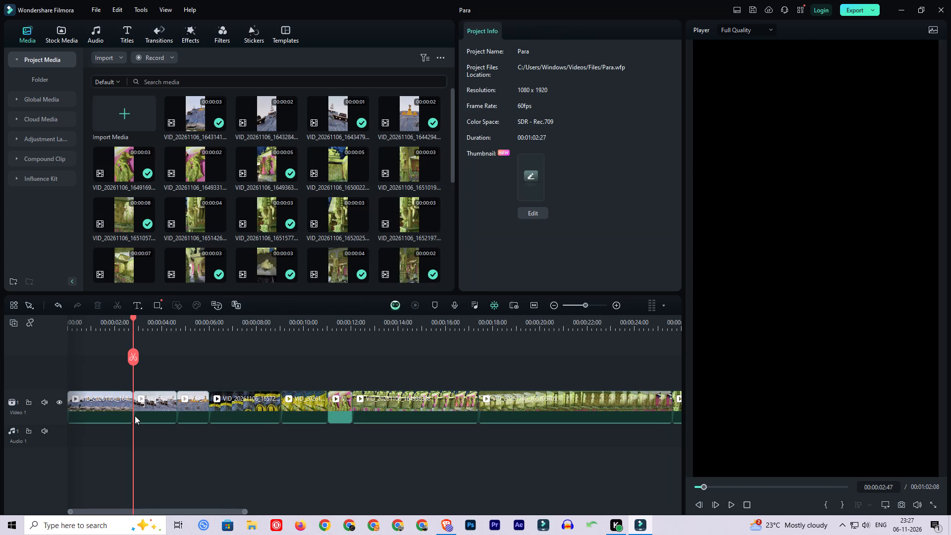
Play the second clip, split it at 00:00:04:30, delete its leftover end and close the gap before the third clip.
key("space")
key("space")
key("space")
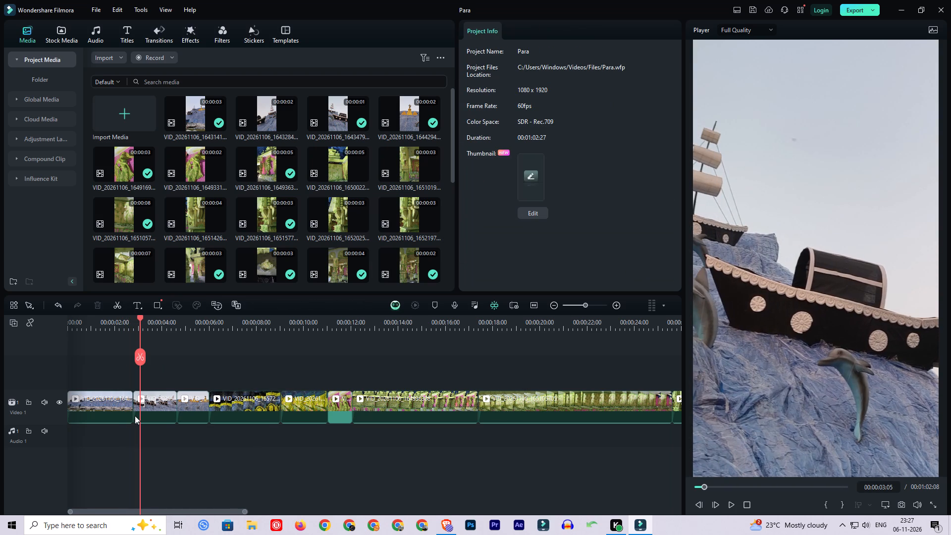
key("space")
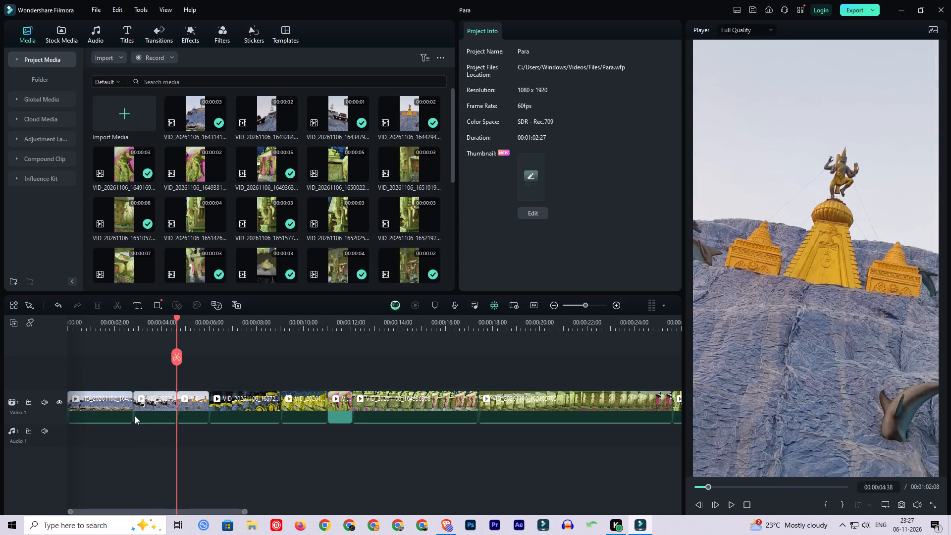
left_click_drag(177, 315, 172, 316)
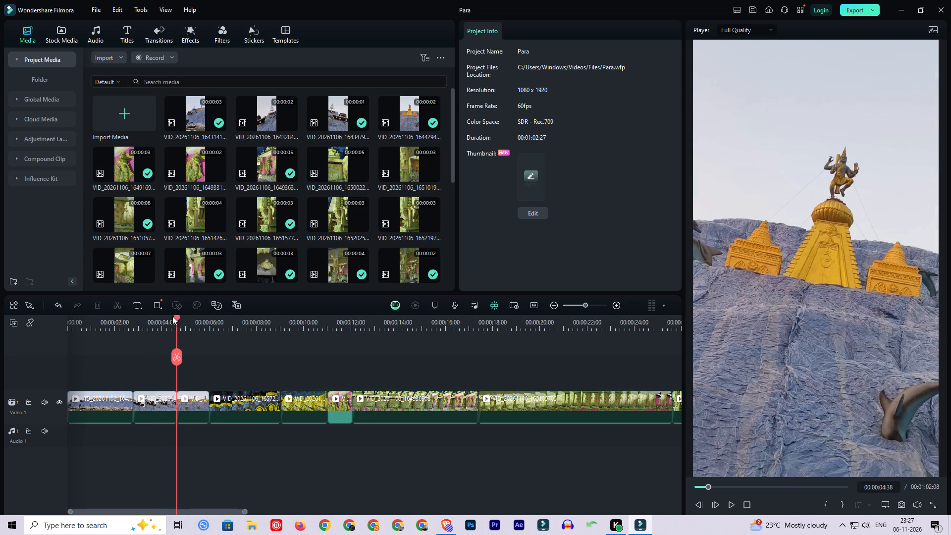
left_click_drag(172, 316, 171, 316)
left_click(177, 326)
left_click(173, 358)
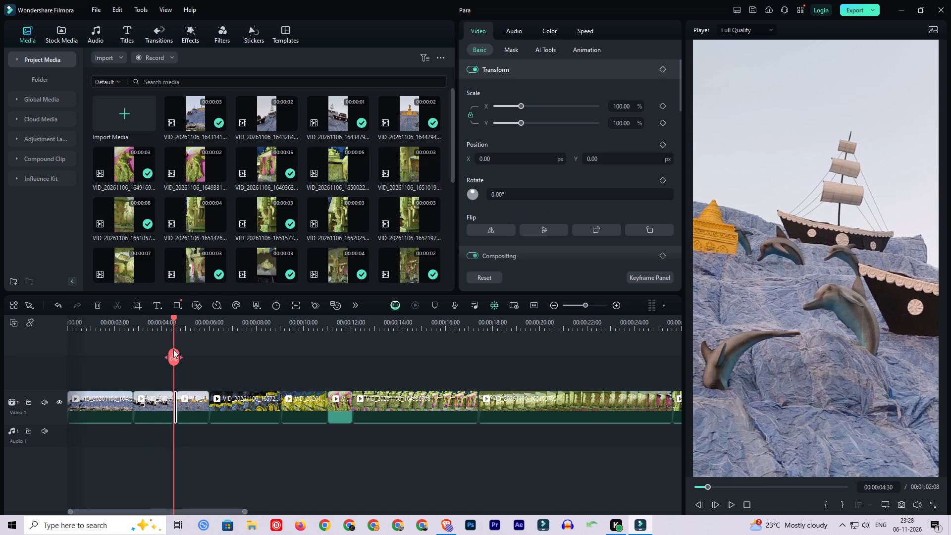
left_click_drag(174, 328, 181, 328)
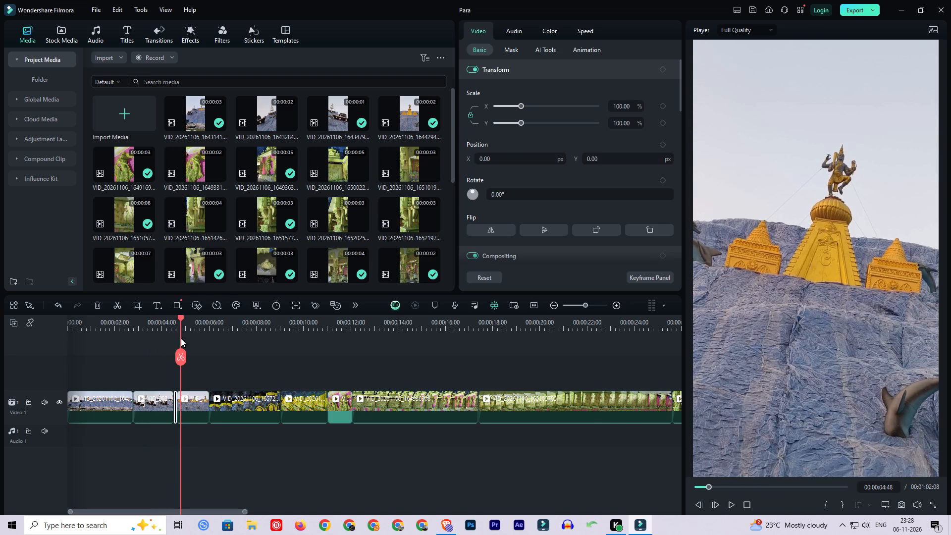
left_click(178, 361)
left_click_drag(175, 381, 178, 392)
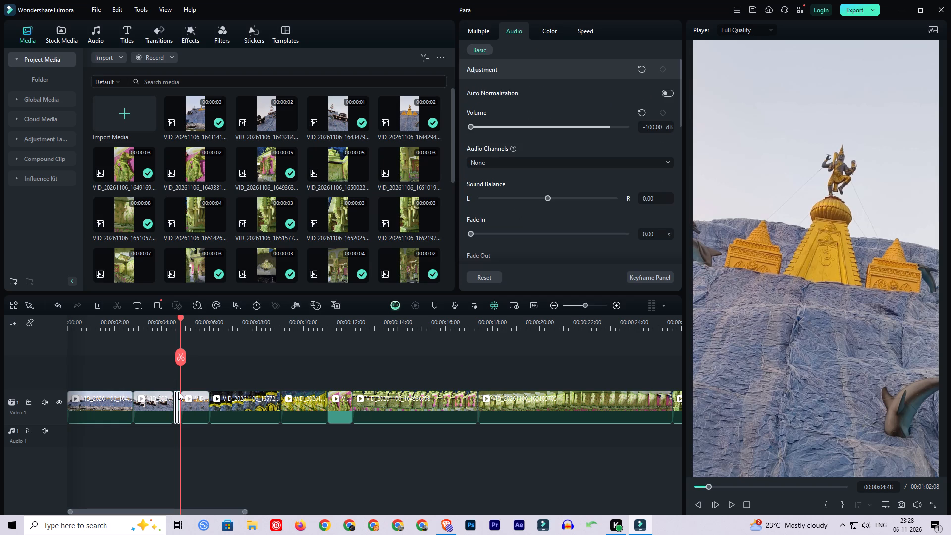
key("Delete")
left_click(178, 392)
key("Delete")
Scale the third clip, showing the golden temple, to 118.81% and place a transform keyframe at the clip's start.
key("space")
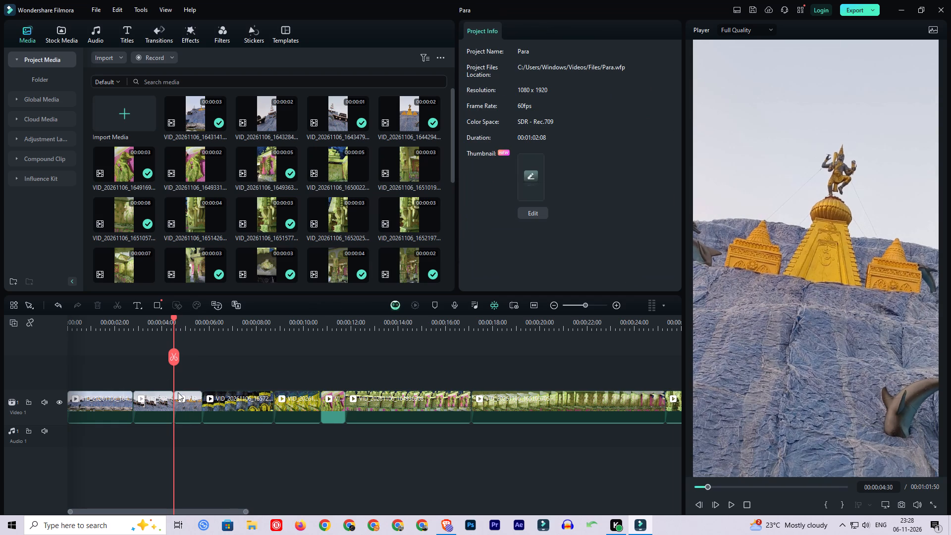
key("space")
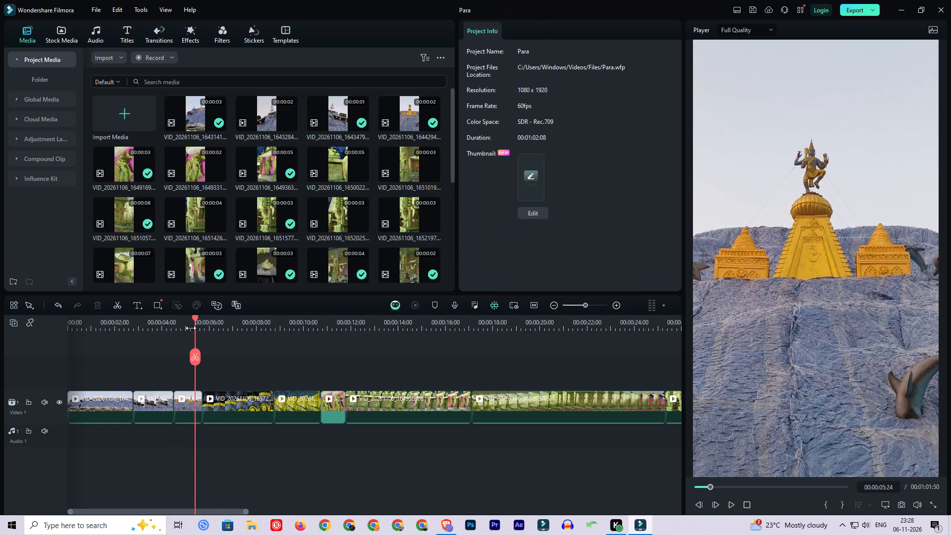
left_click(191, 397)
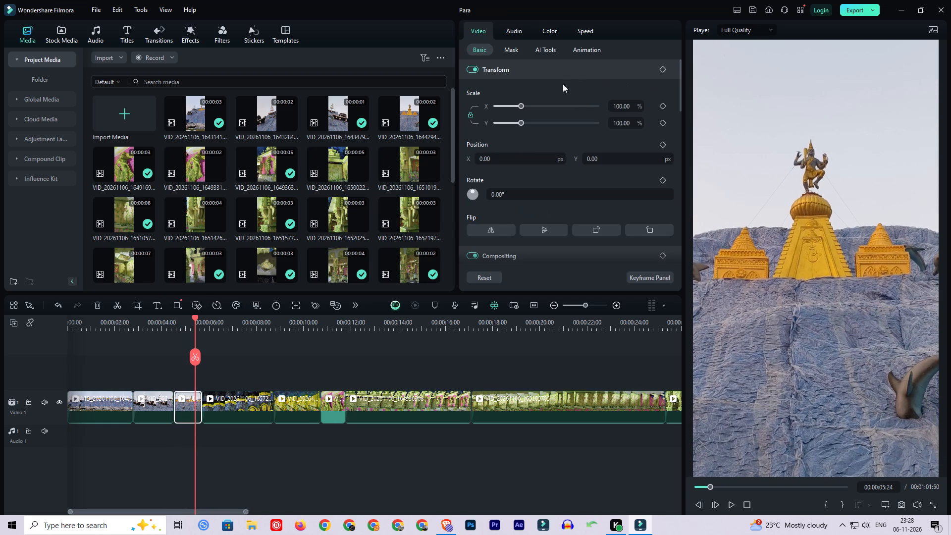
left_click_drag(521, 107, 523, 107)
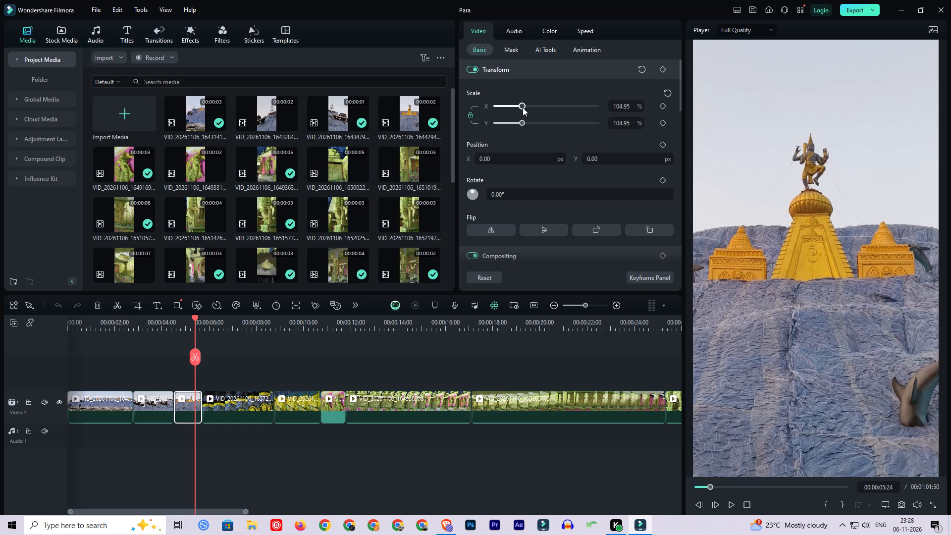
left_click_drag(523, 107, 526, 108)
left_click(658, 68)
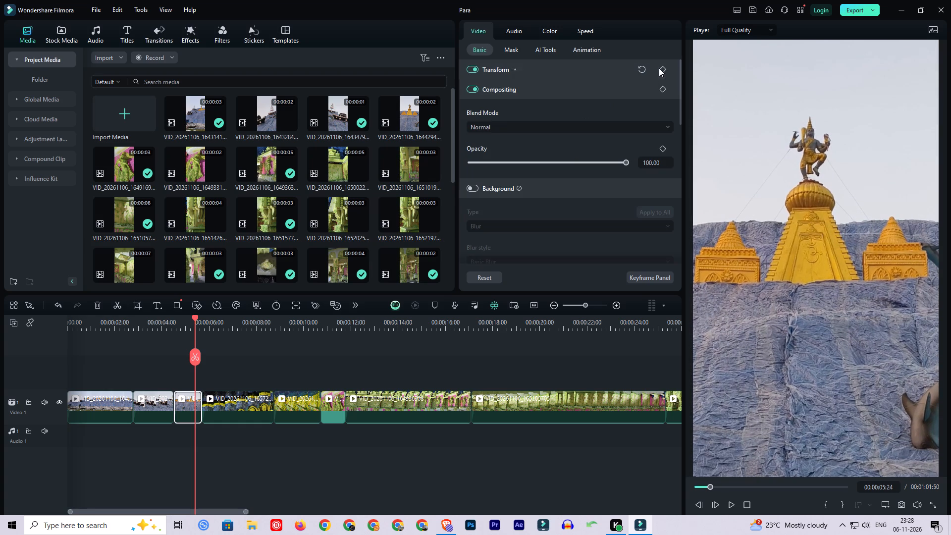
left_click(492, 71)
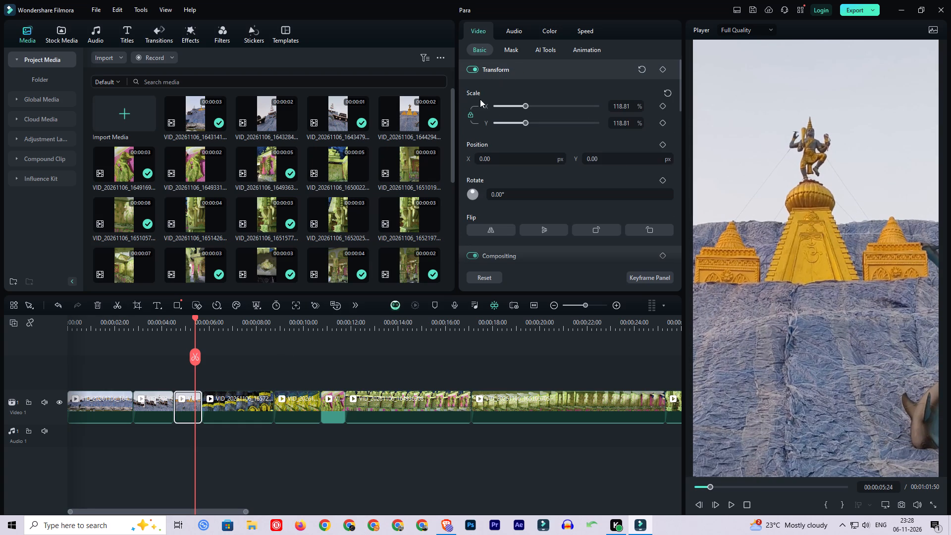
left_click(662, 68)
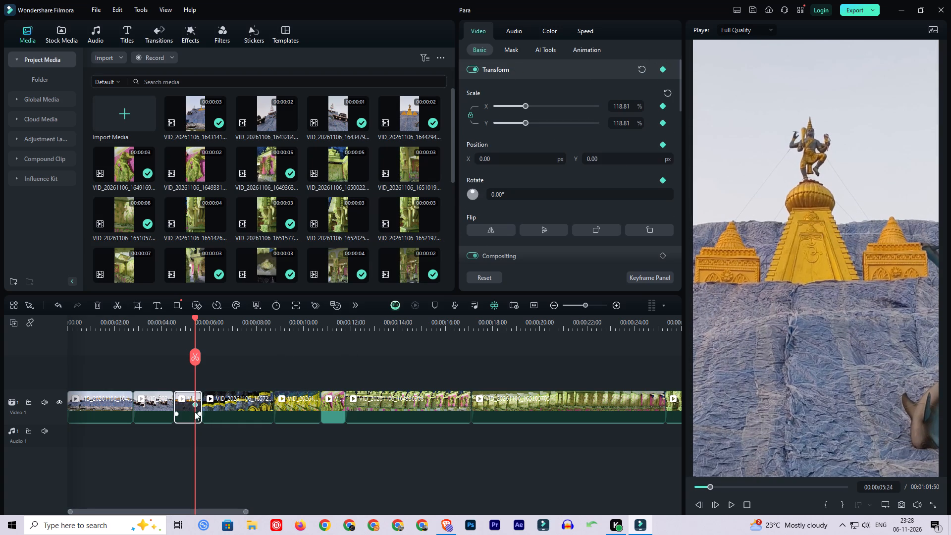
left_click_drag(194, 407, 167, 405)
Set the third clip's scale to 102.97% at 00:00:05:25 and move that keyframe to the clip's end.
left_click(195, 324)
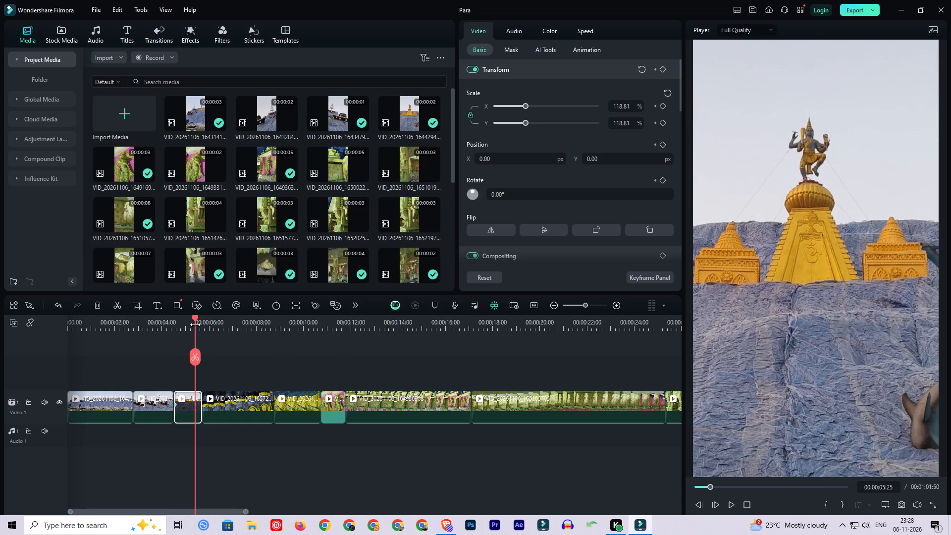
left_click_drag(527, 121, 522, 120)
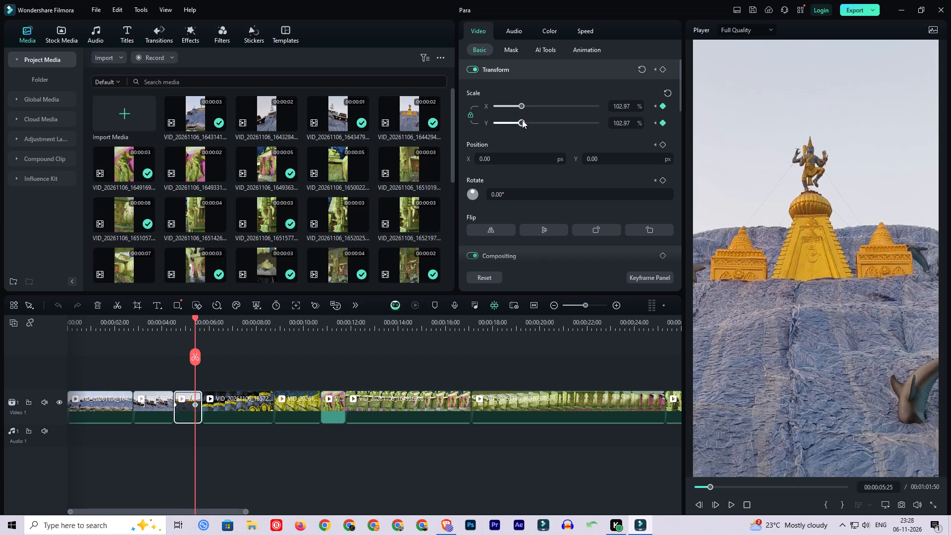
left_click_drag(522, 120, 522, 119)
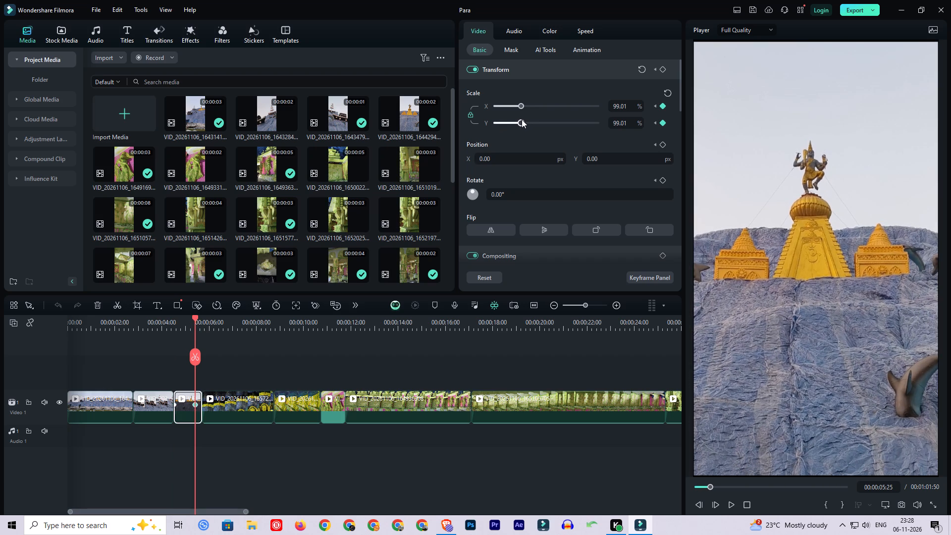
left_click_drag(522, 119, 522, 119)
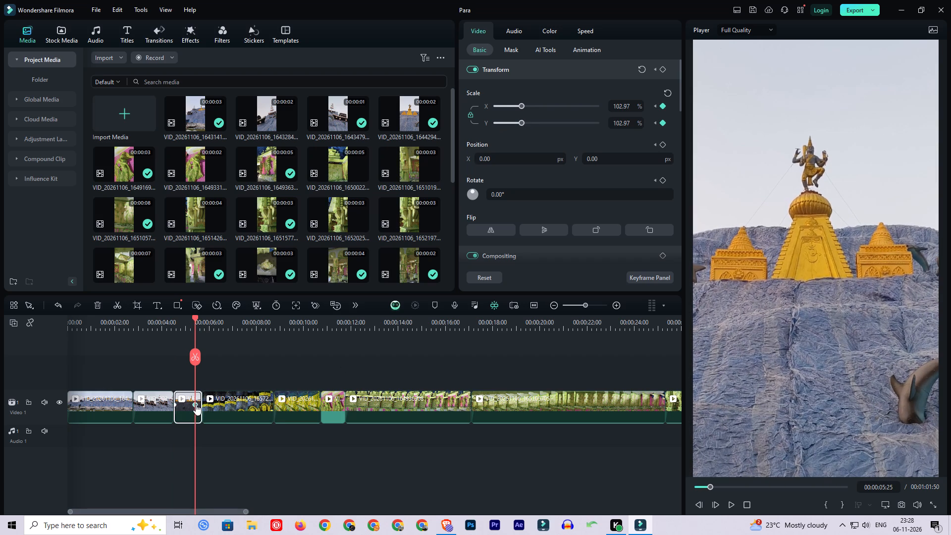
left_click_drag(195, 404, 228, 413)
Play through the fourth clip, split it at 00:00:08:37, delete its leftover end and close the gap.
left_click(164, 329)
left_click(227, 349)
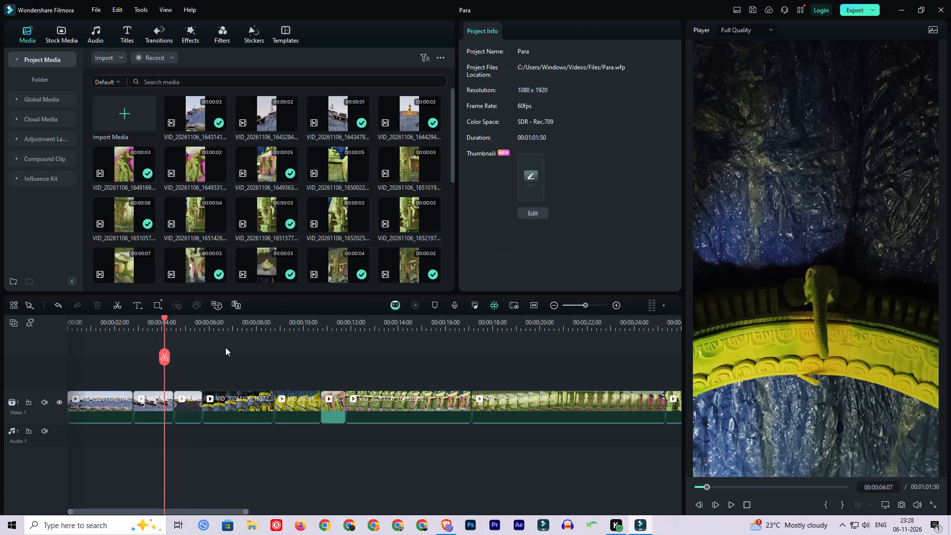
key("space")
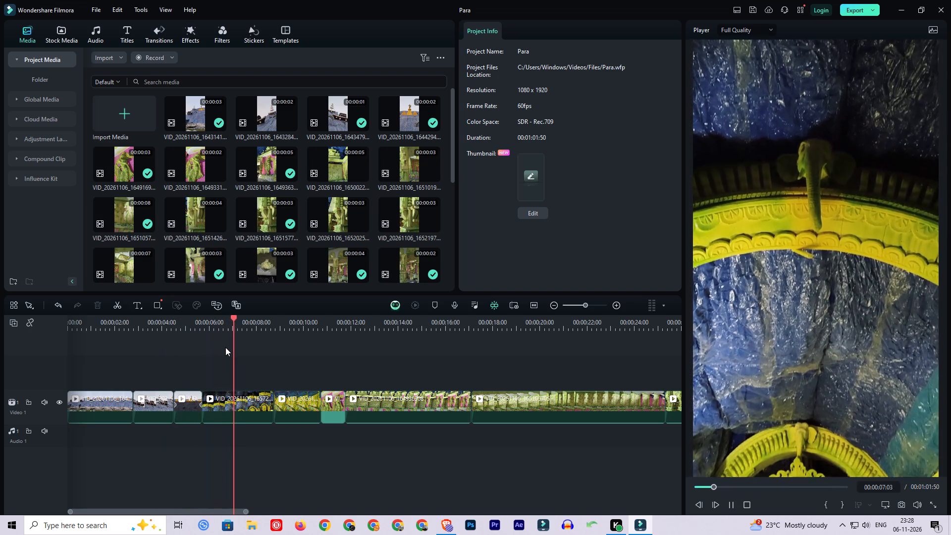
key("space")
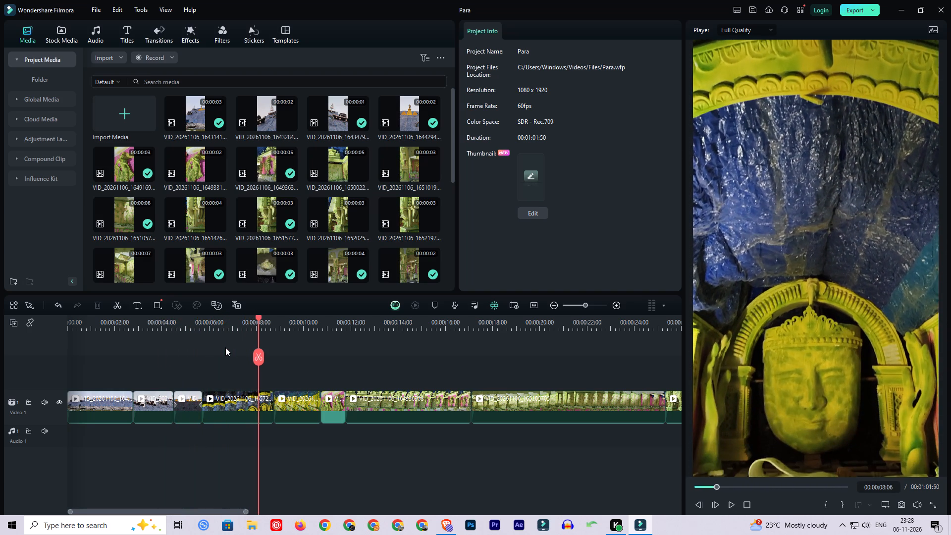
key("Up")
key("space")
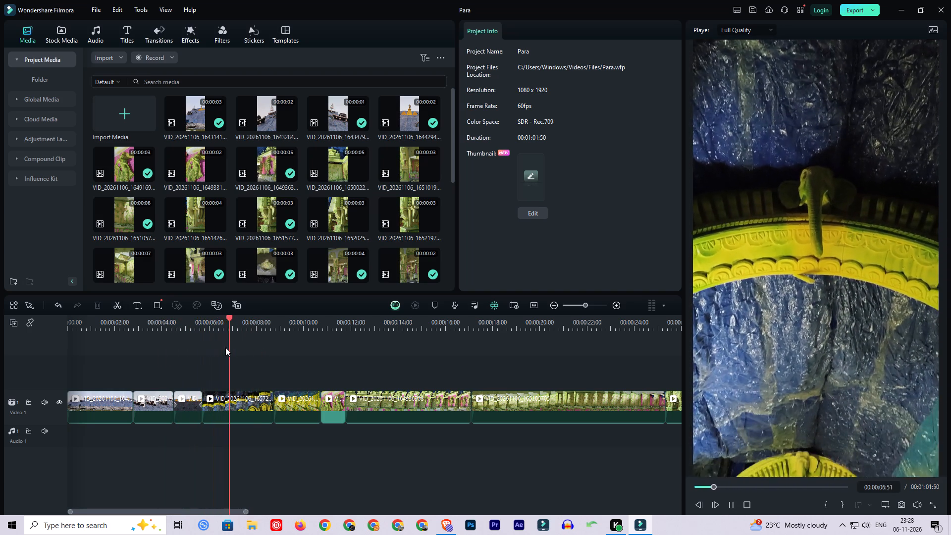
key("space")
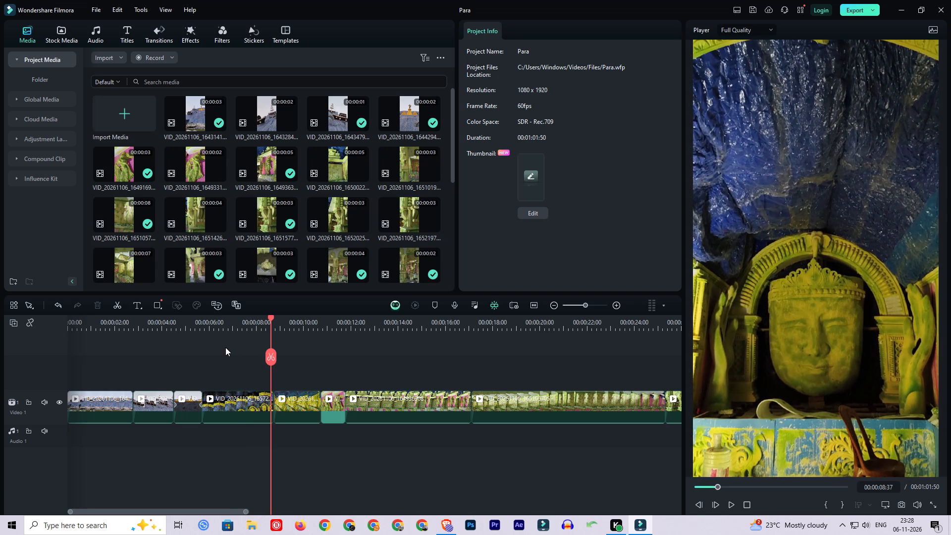
left_click(272, 358)
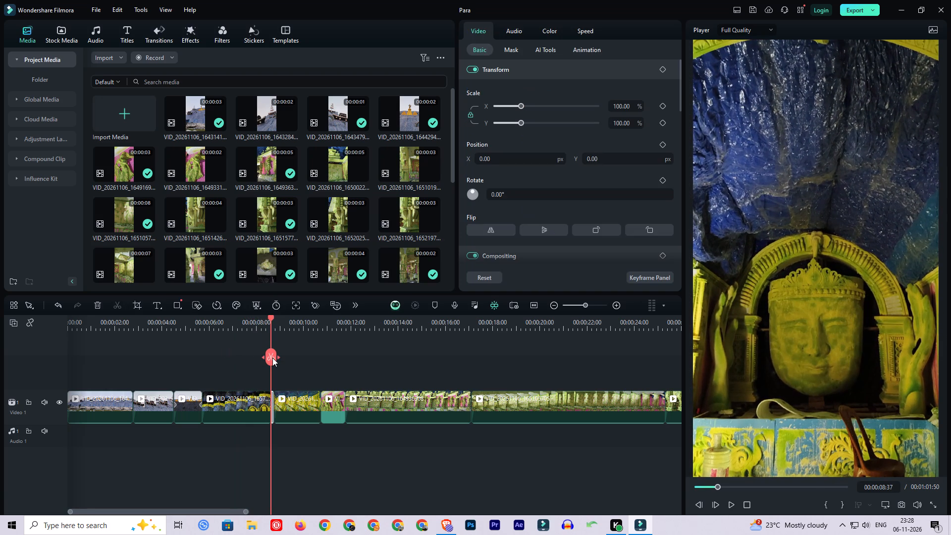
key("Delete")
left_click(275, 404)
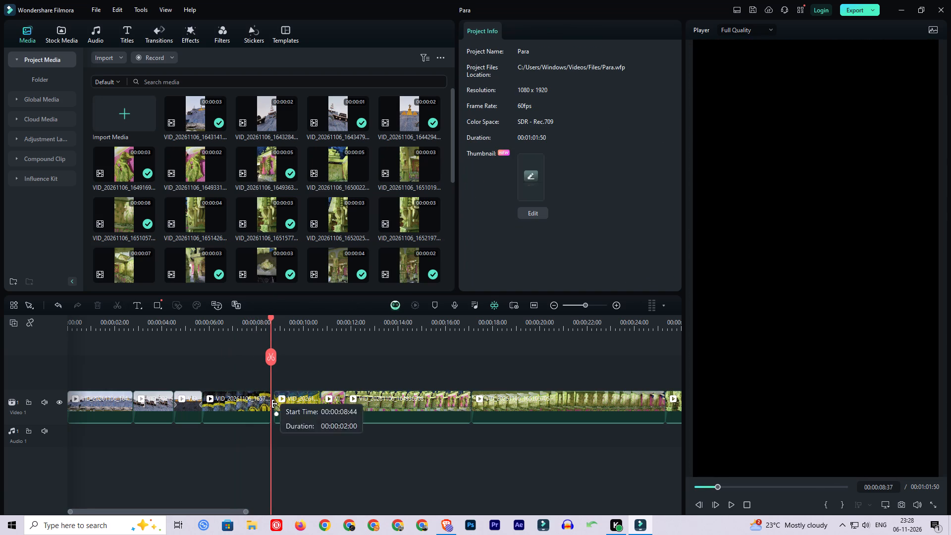
left_click(273, 404)
key("Delete")
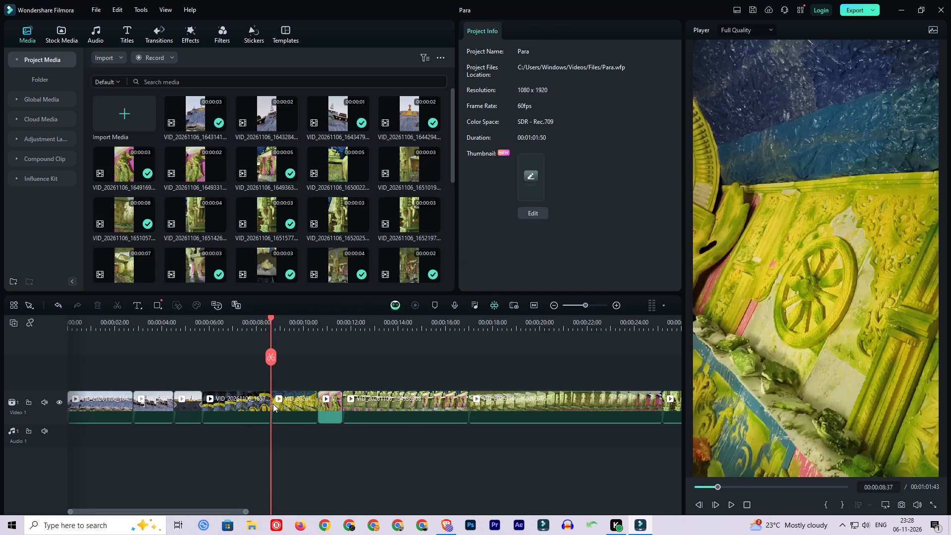
Save the project.
key("ctrl+s")
Play into the fifth clip, showing the yellow wheel carving, split it at 00:00:09:56 and delete its leftover end.
key("space")
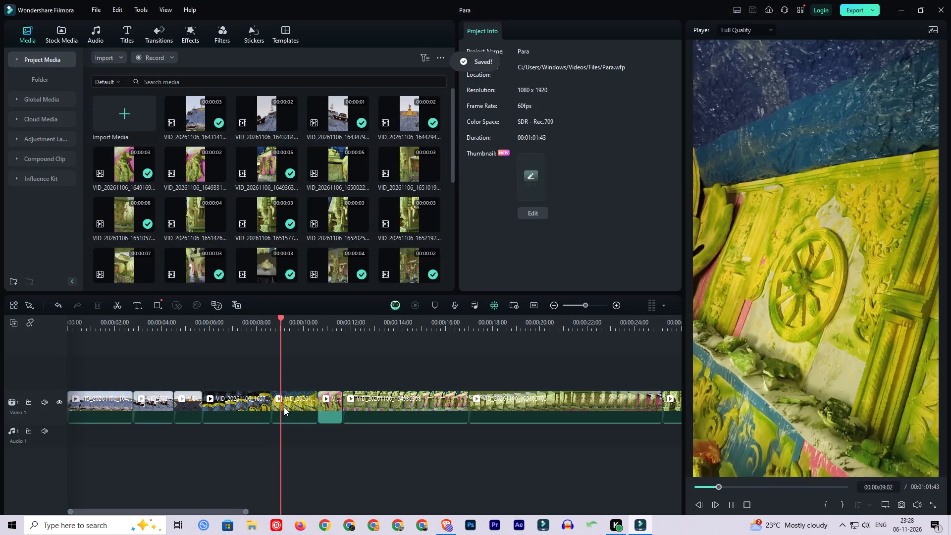
key("space")
left_click(304, 360)
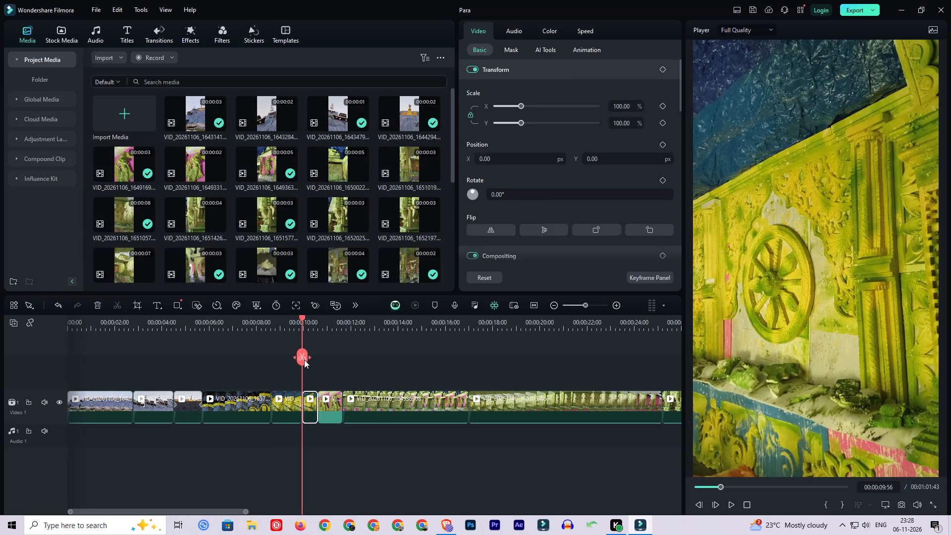
key("Delete")
Slow the fifth clip to a uniform speed of 0.78x.
left_click(296, 398)
left_click(284, 329)
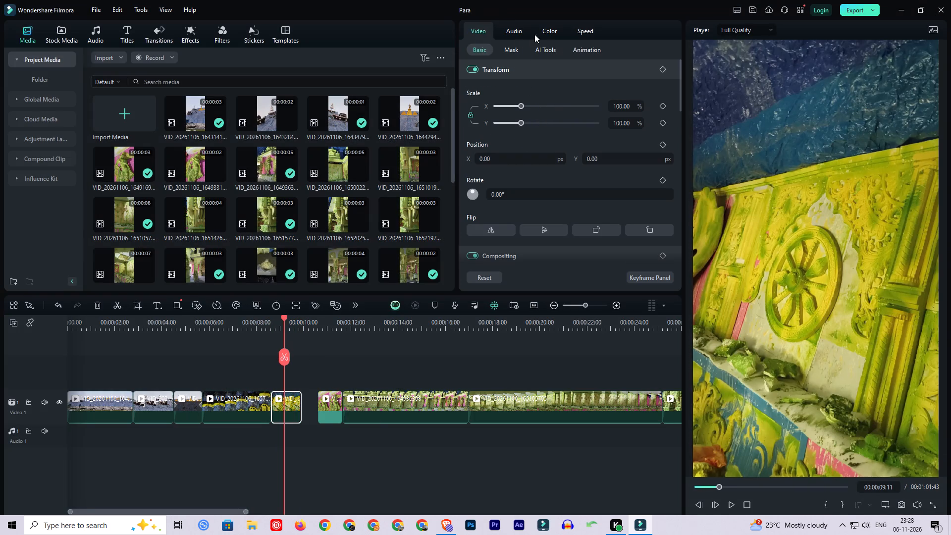
left_click(581, 29)
left_click(546, 79)
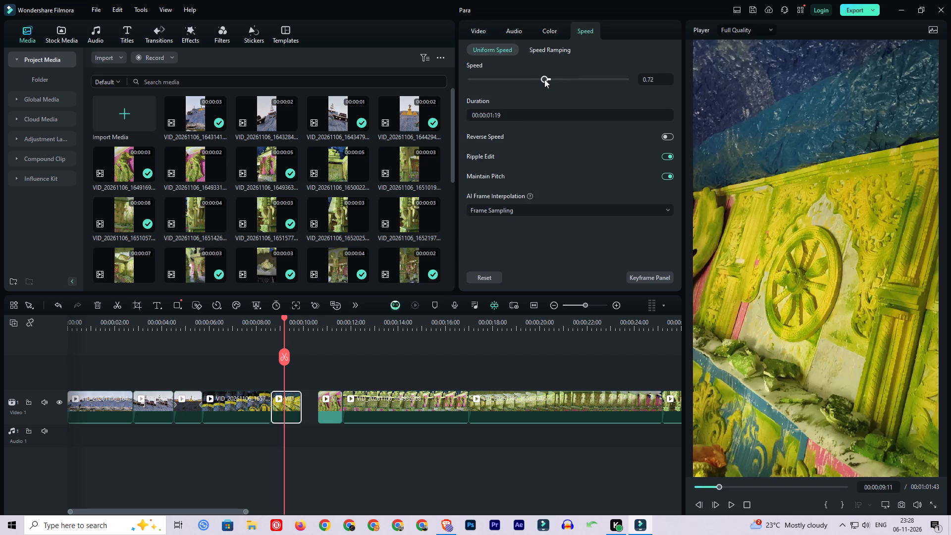
Scale the fifth clip to 104.95% and place a transform keyframe at the clip's start.
left_click(483, 31)
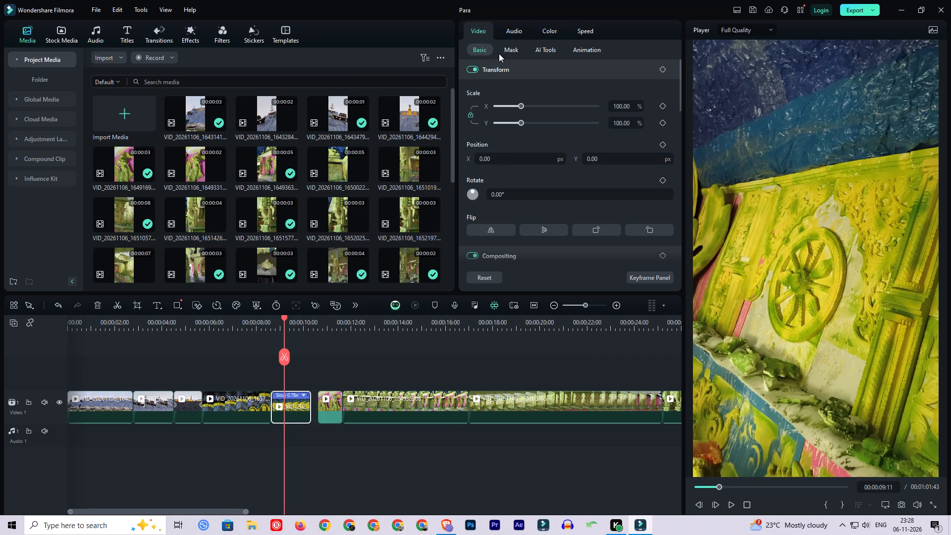
left_click(524, 106)
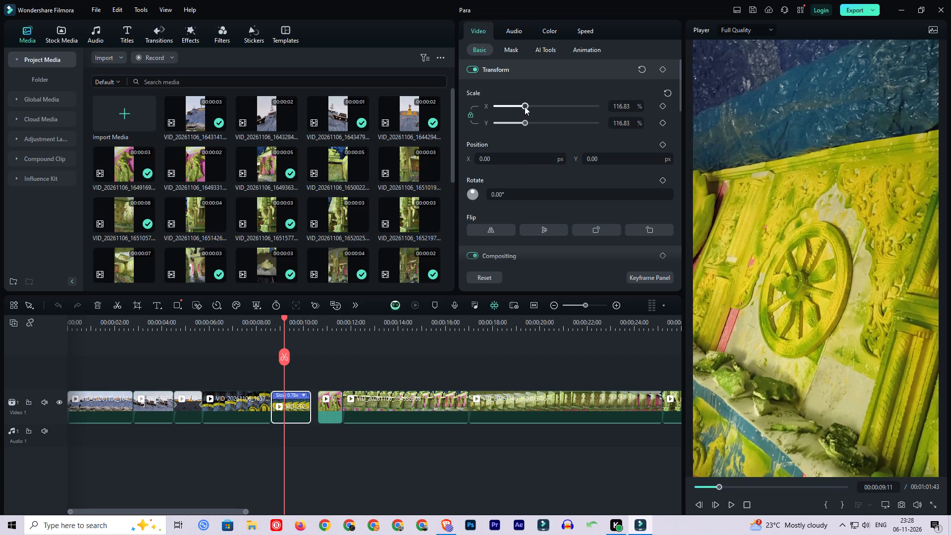
left_click(660, 69)
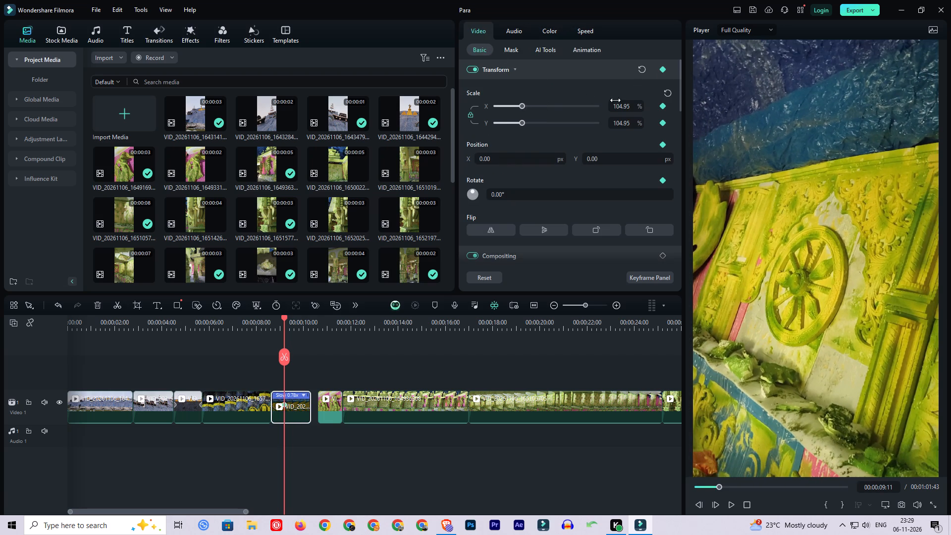
left_click_drag(283, 405, 257, 406)
Reset the fifth clip's transform to 100% at 00:00:10:09 and move that keyframe to the clip's end.
left_click(307, 317)
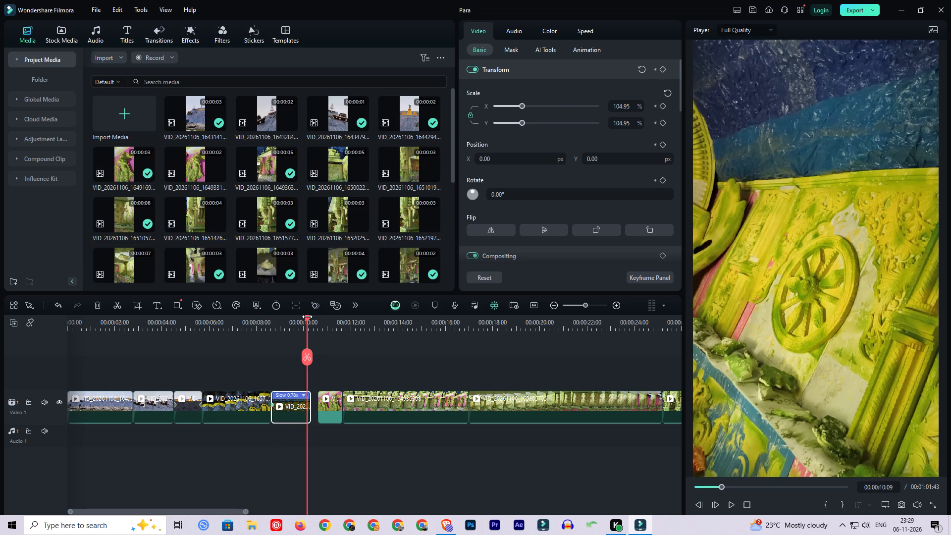
left_click(641, 69)
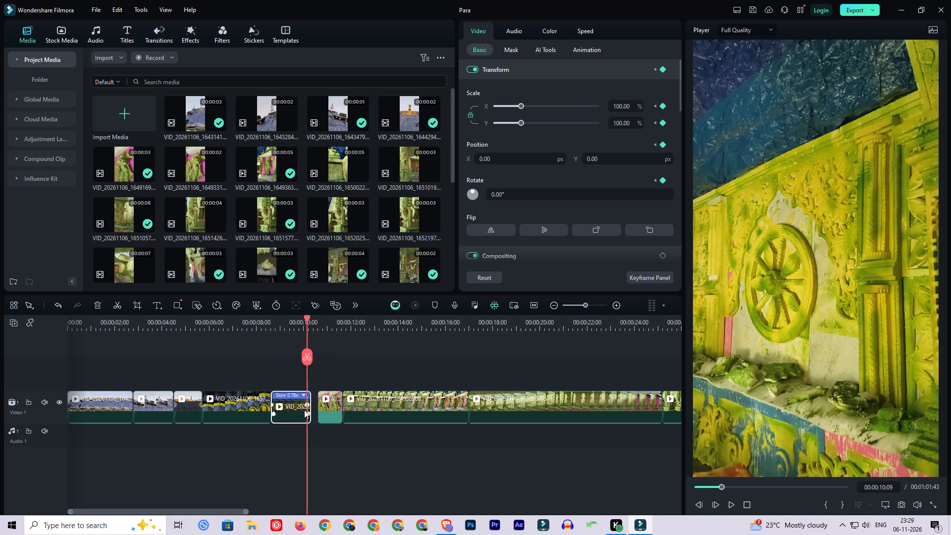
left_click_drag(308, 403, 318, 409)
Close the gap between the fifth and sixth clips.
left_click(314, 407)
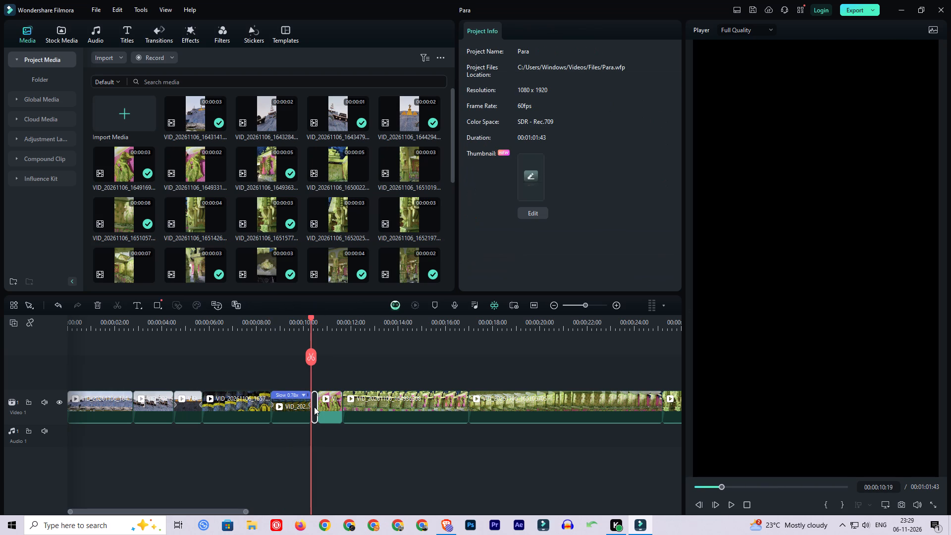
key("Delete")
Save the project and play back the edit from 00:00:08:16 through the slowed fifth clip.
left_click(263, 329)
left_click(303, 358)
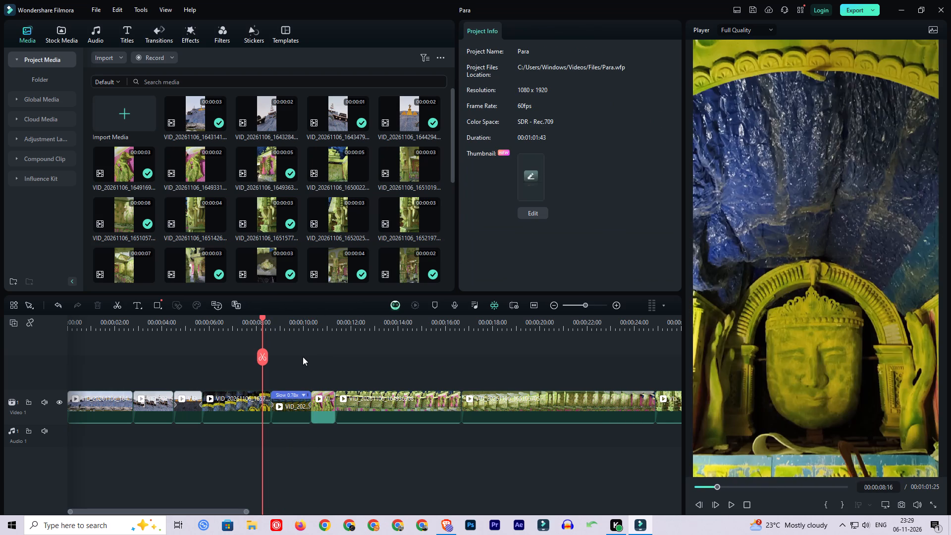
key("ctrl+s")
key("space")
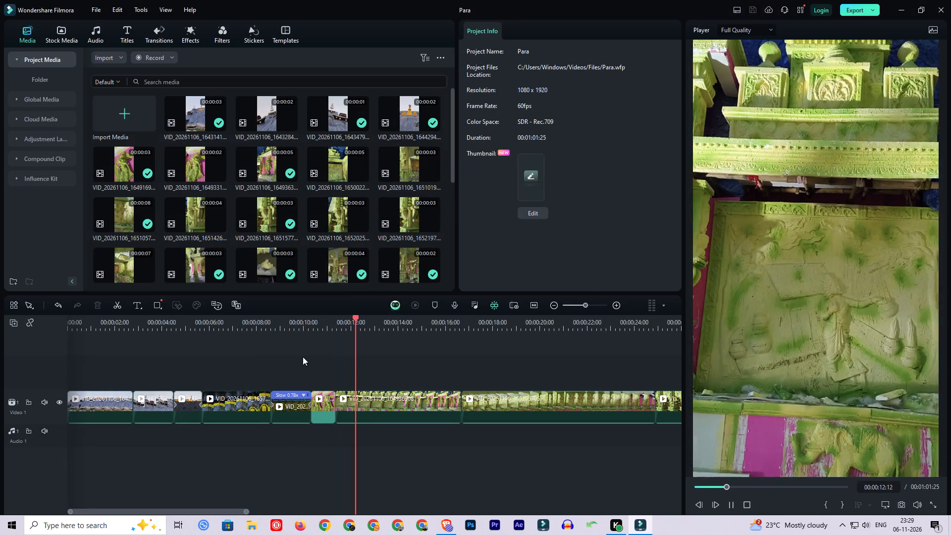
key("space")
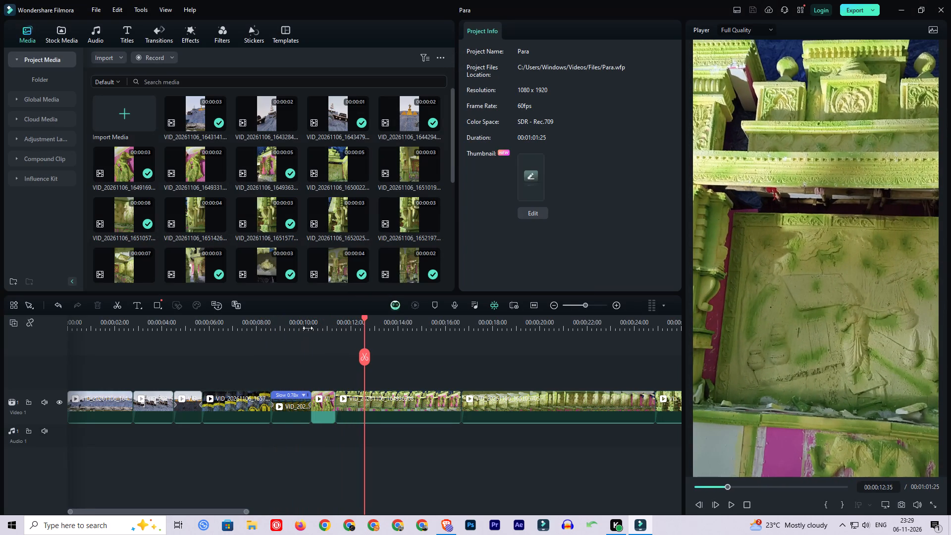
Scrub through the sixth clip, showing the green statue, split it at 00:00:11:14 and delete its leftover end.
left_click(308, 328)
left_click_drag(308, 317, 318, 319)
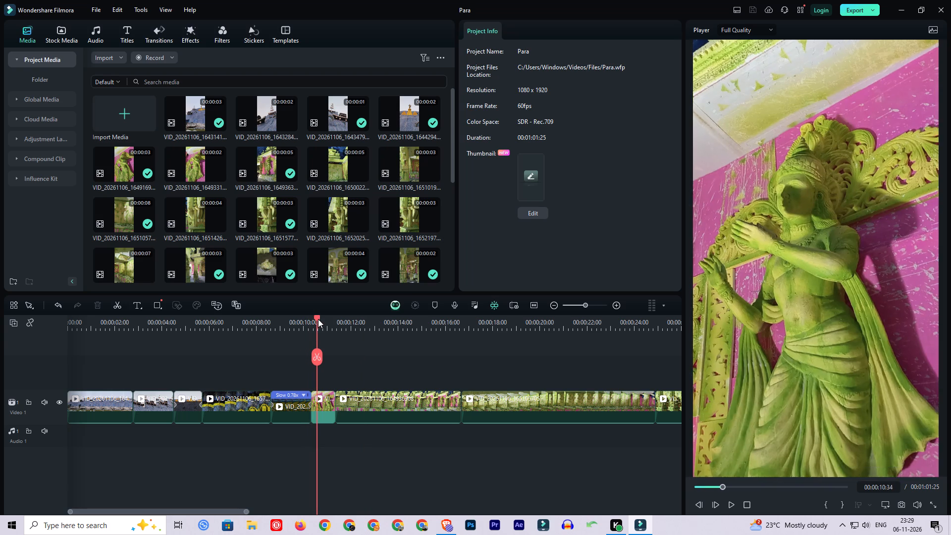
left_click_drag(318, 319, 330, 319)
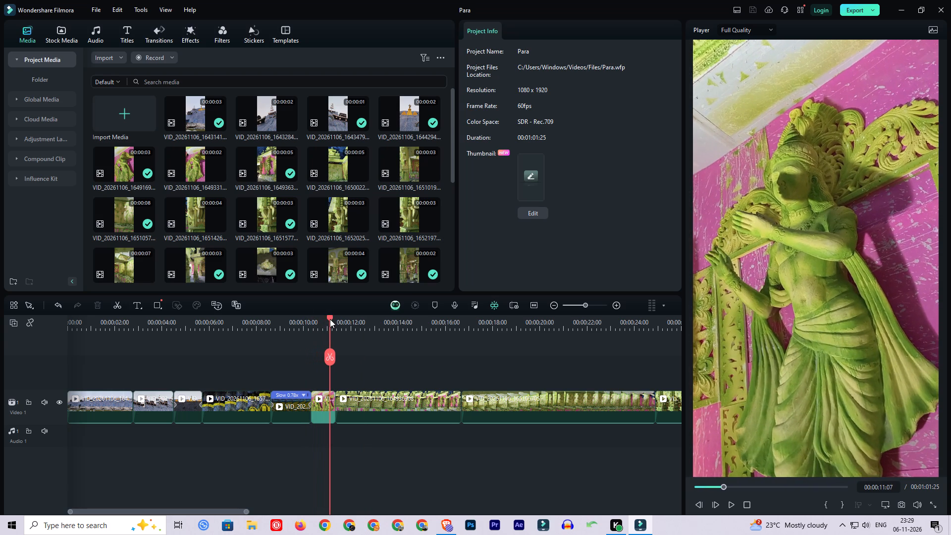
left_click_drag(330, 319, 333, 319)
left_click(335, 350)
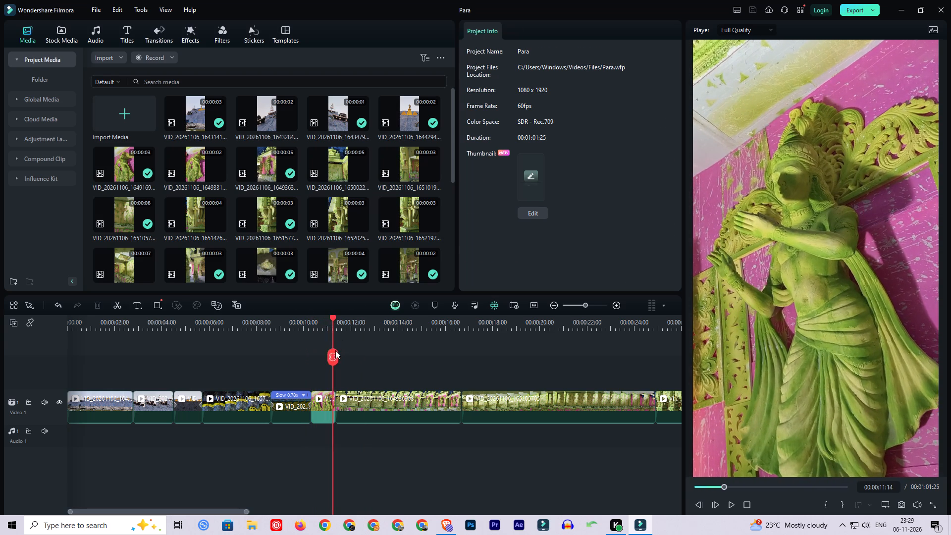
key("Delete")
Place a transform keyframe at 100% scale at the start of the sixth clip.
key("Up")
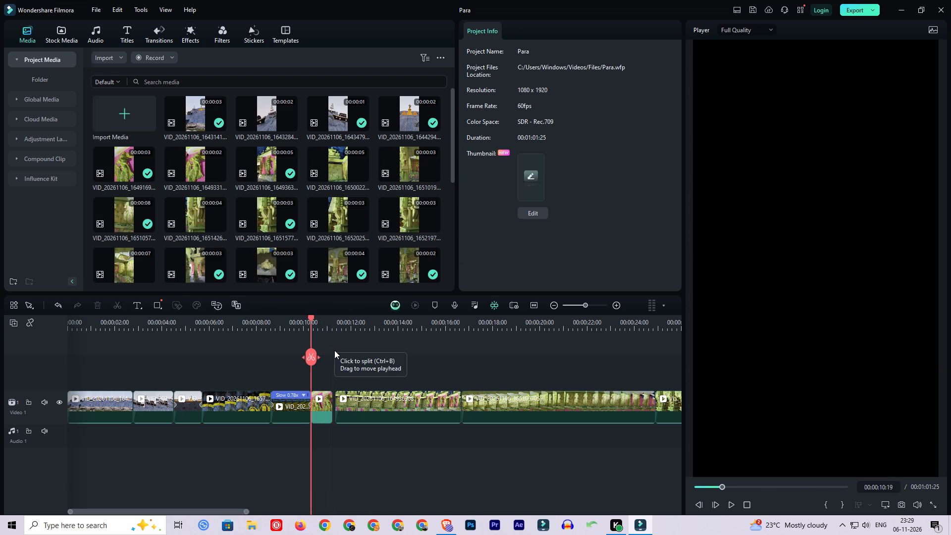
left_click(323, 407)
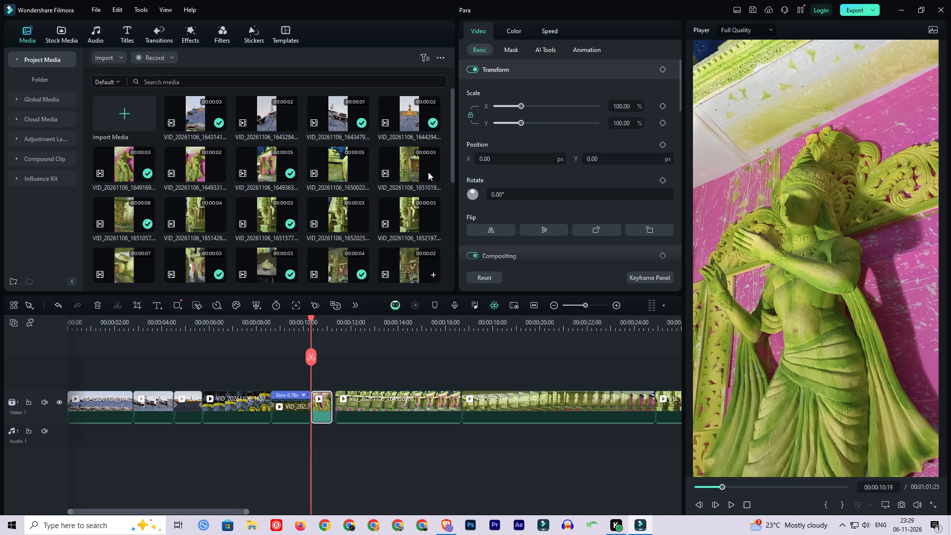
left_click(524, 104)
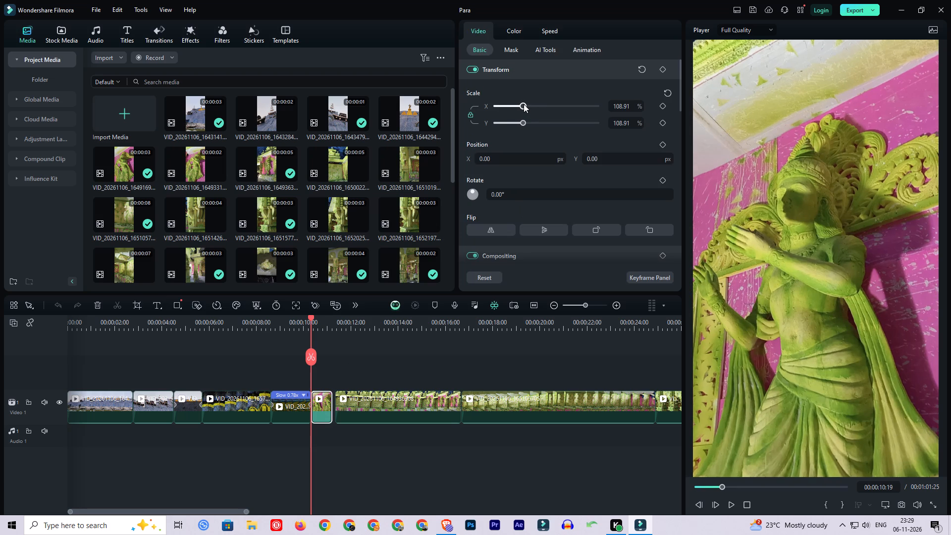
left_click(645, 72)
left_click(664, 68)
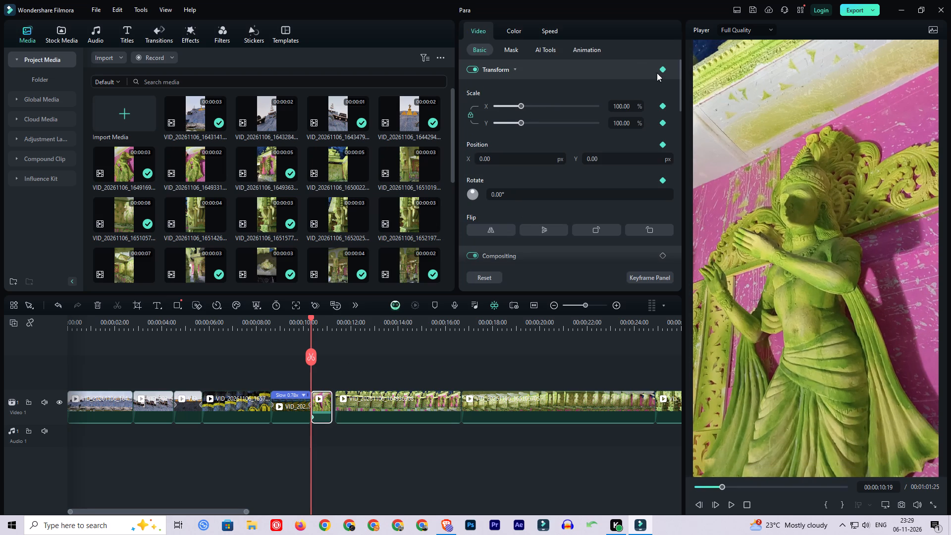
Set the sixth clip's scale to 110.89% at 00:00:11:02 and move that keyframe to the clip's end.
left_click(328, 323)
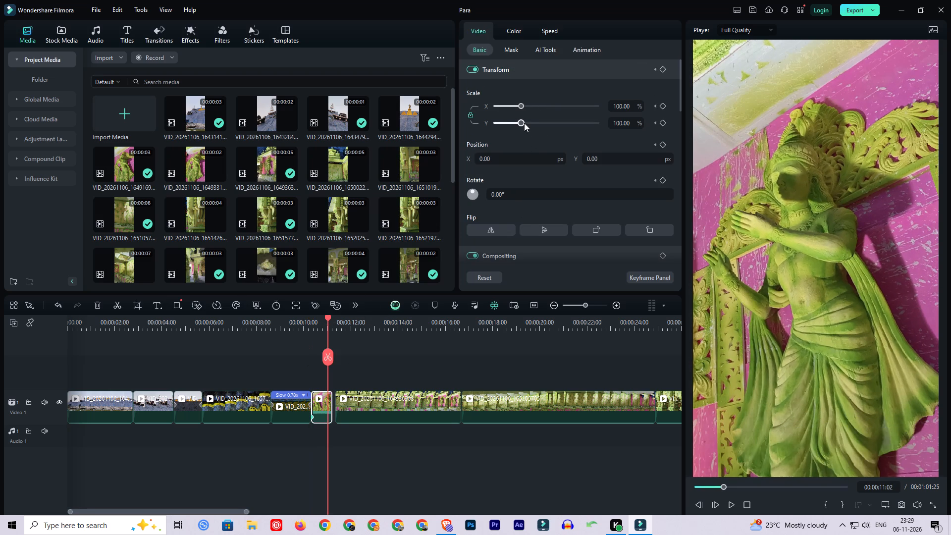
left_click(524, 122)
left_click(497, 160)
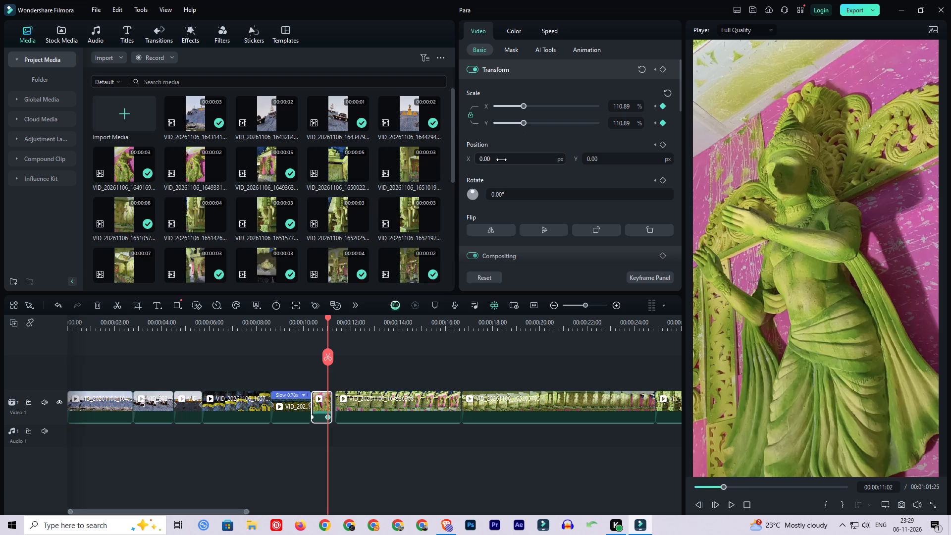
left_click_drag(327, 417, 350, 428)
Save the project and play back the edit from 00:00:09:58 through the sixth clip's zoom.
left_click(303, 322)
left_click(344, 351)
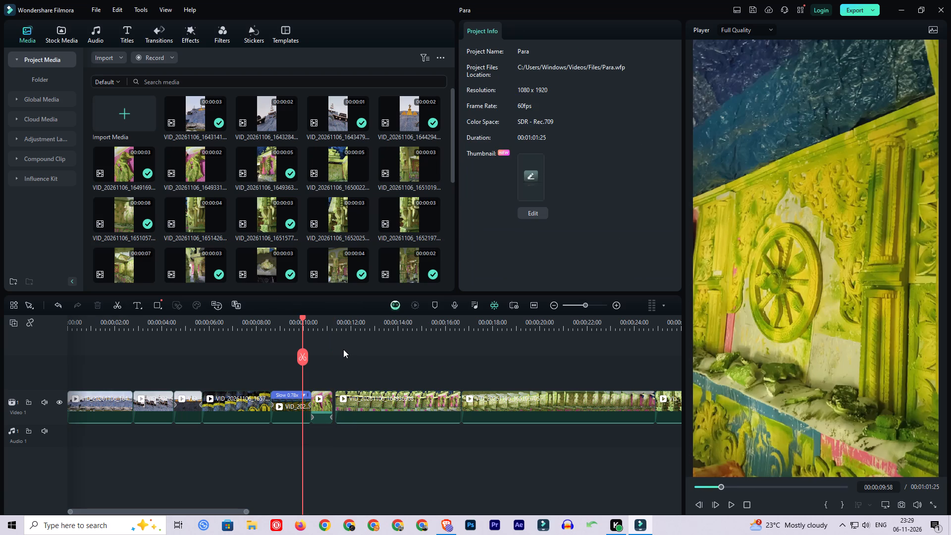
key("ctrl+s")
key("space")
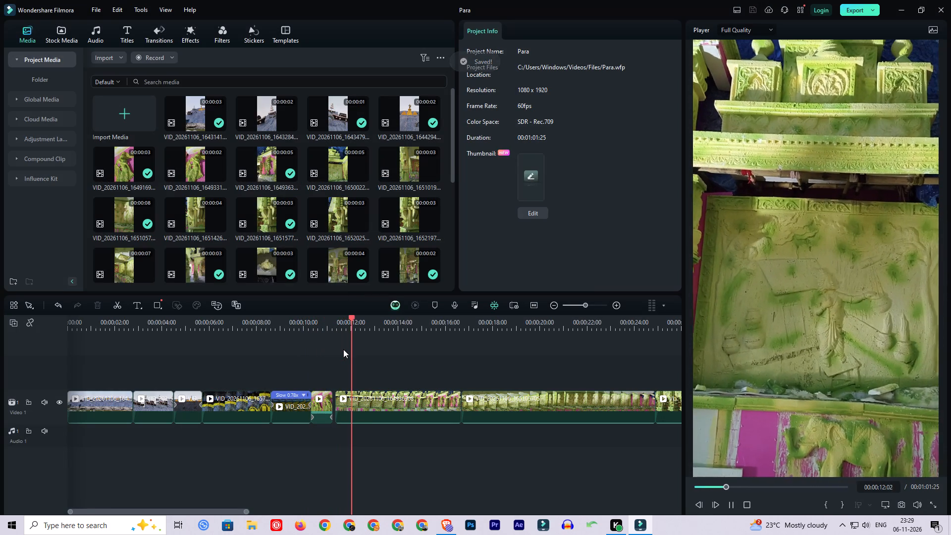
key("space")
Split the seventh clip at 00:00:11:50, delete its beginning and close the gap after the sixth clip.
key("Up")
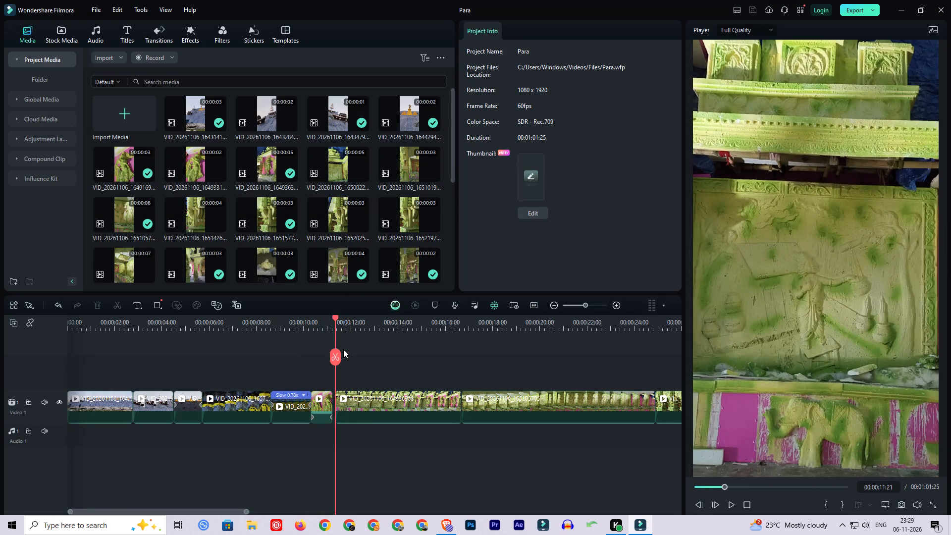
key("space")
key("space")
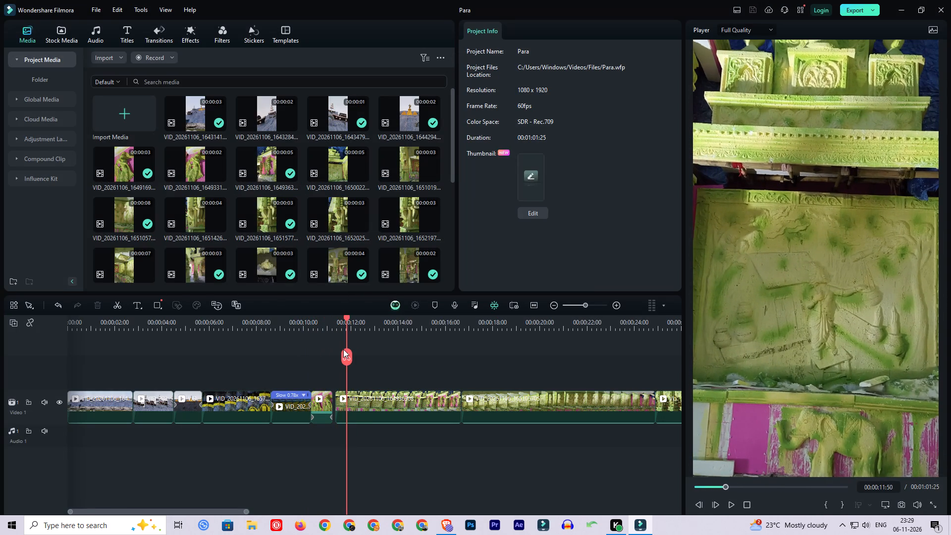
left_click(343, 349)
left_click(342, 399)
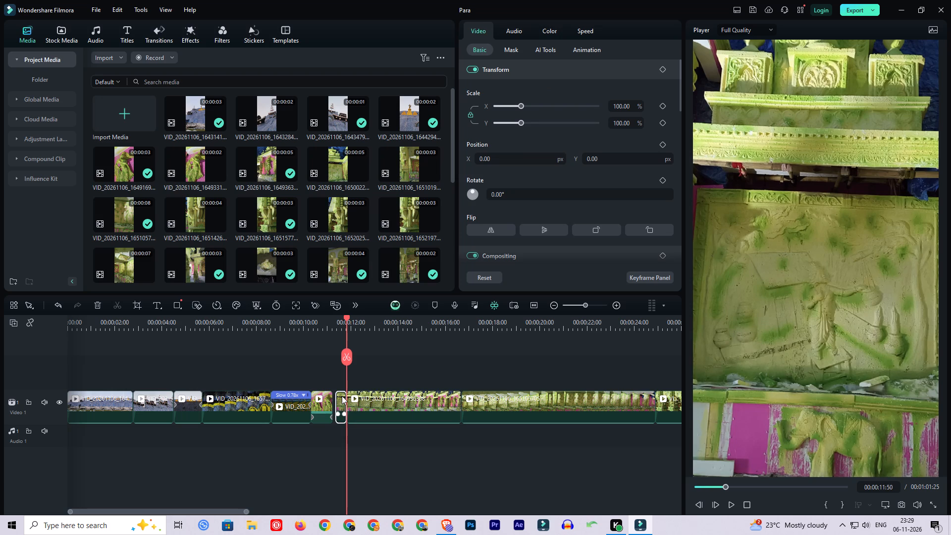
key("Delete")
left_click(342, 396)
key("Delete")
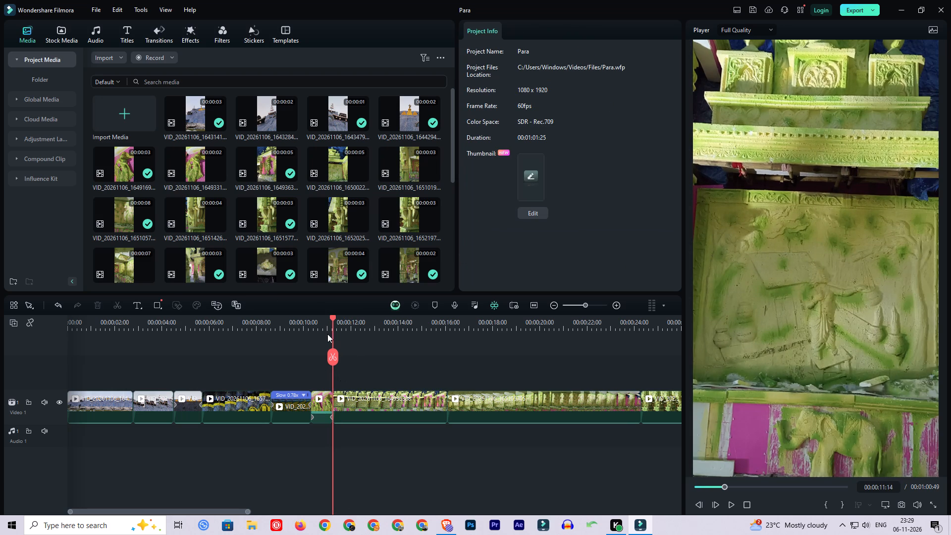
Scrub through the seventh clip, split it at 00:00:14:52, delete its leftover end and close the gap.
left_click_drag(333, 323, 358, 323)
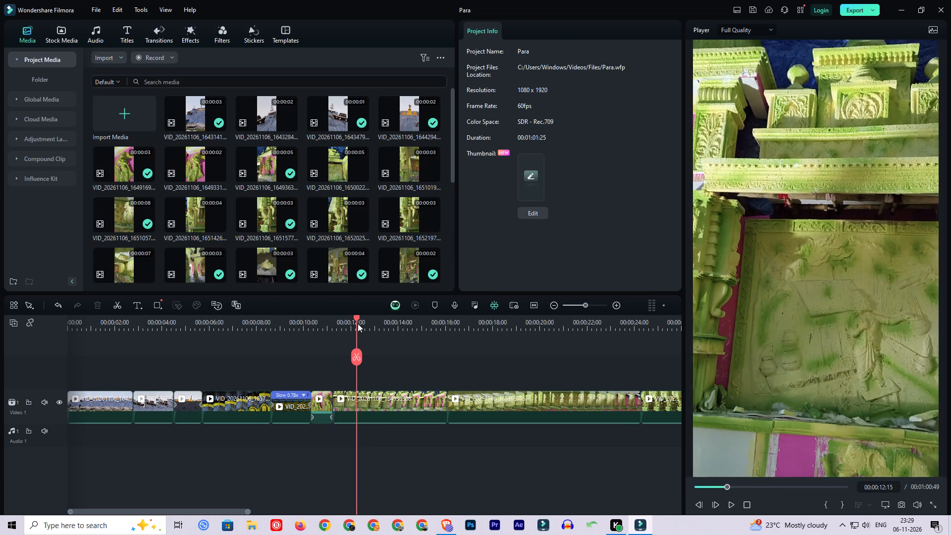
left_click_drag(358, 323, 415, 326)
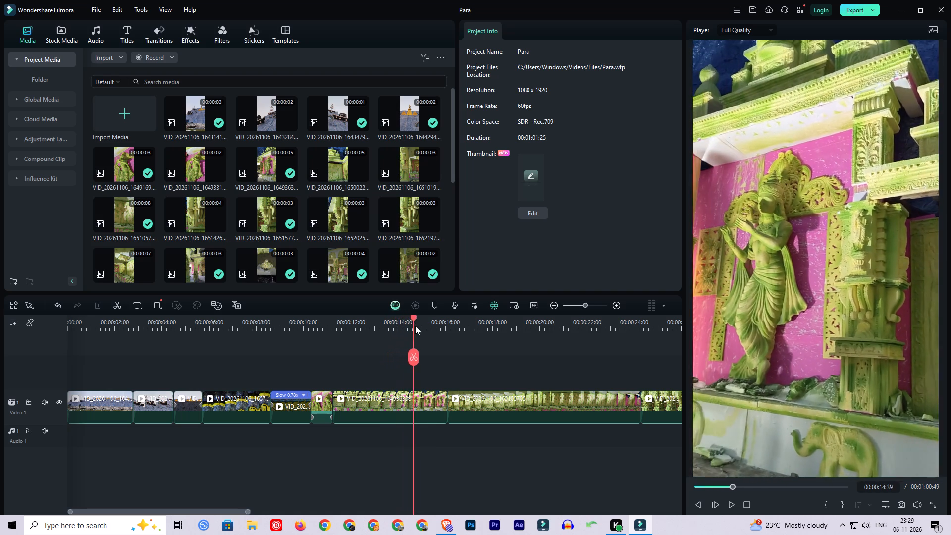
left_click_drag(415, 326, 426, 326)
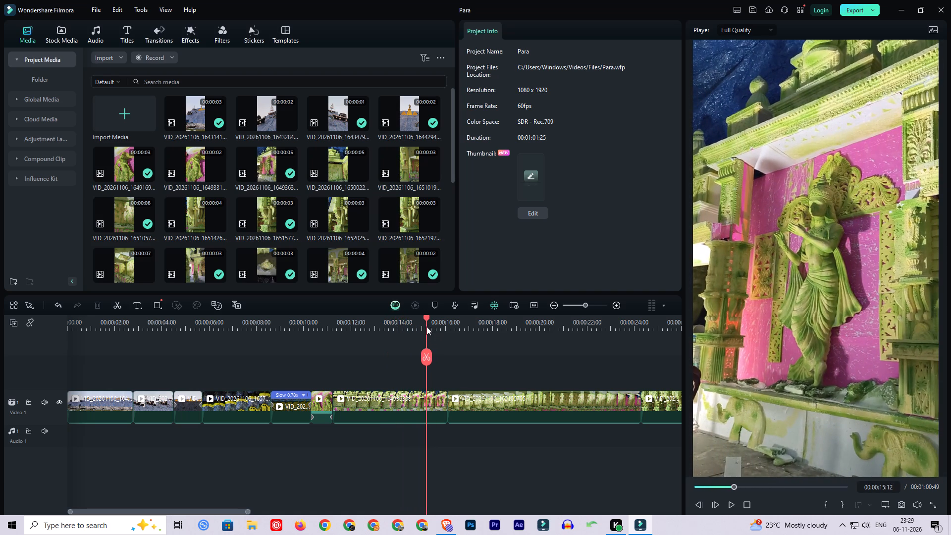
left_click_drag(426, 326, 419, 329)
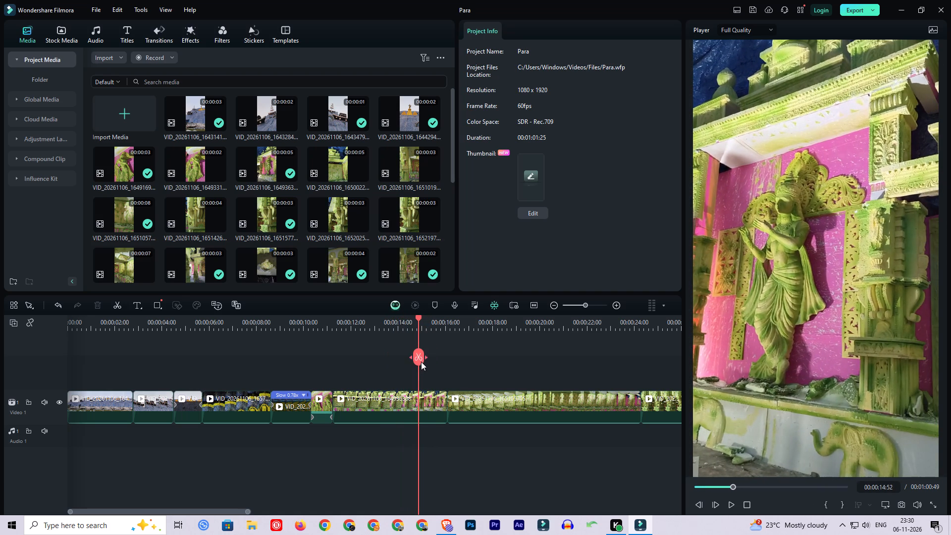
left_click(421, 359)
key("Delete")
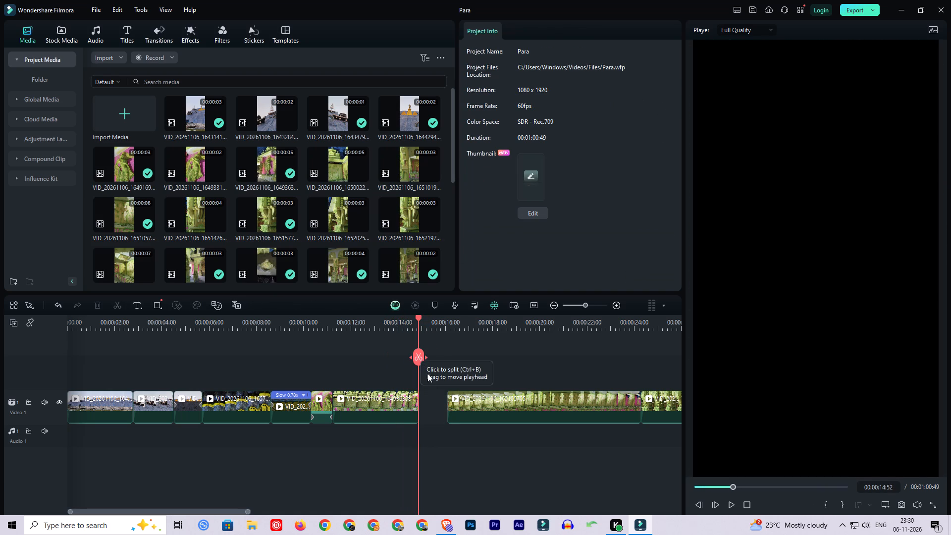
left_click(438, 405)
key("Delete")
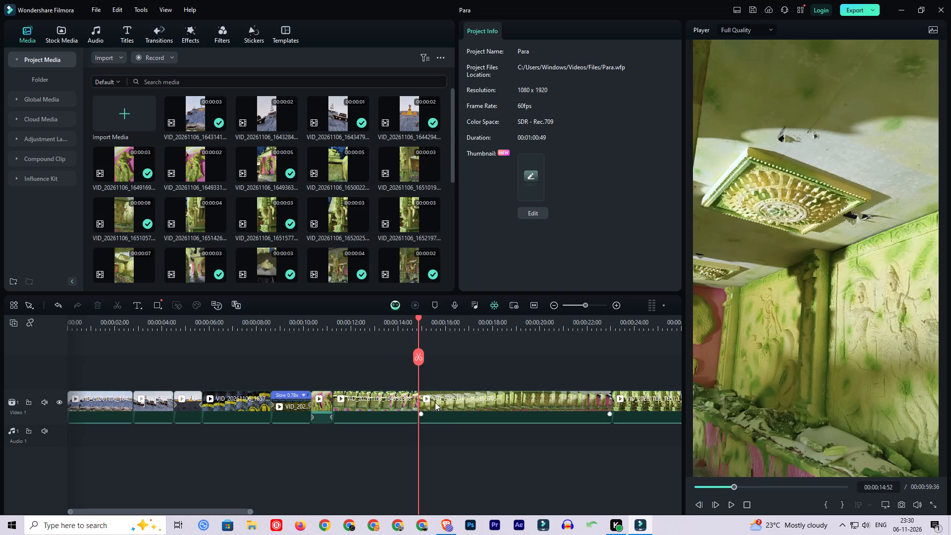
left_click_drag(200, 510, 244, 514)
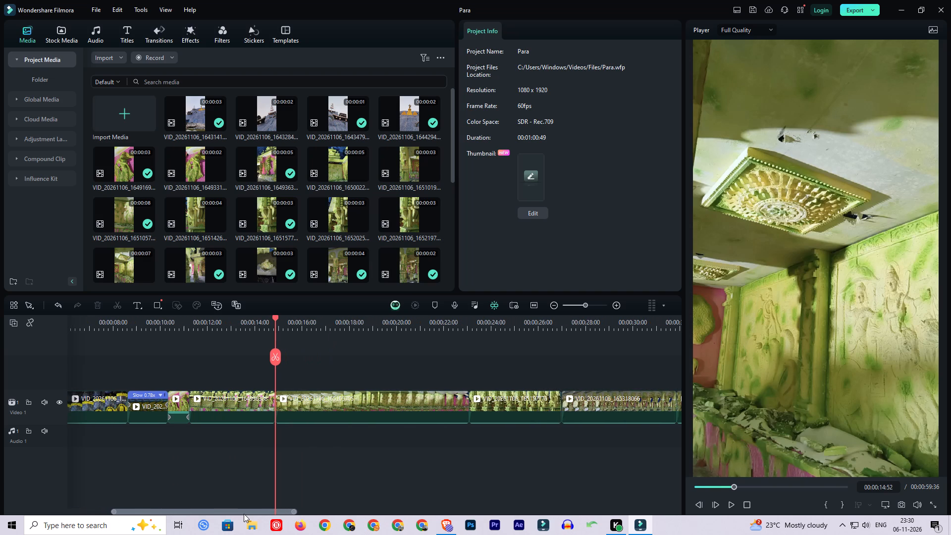
Apply the Customize speed ramp to the seventh clip and move that clip up to the Video 2 track.
left_click_drag(244, 514, 244, 514)
left_click(201, 321)
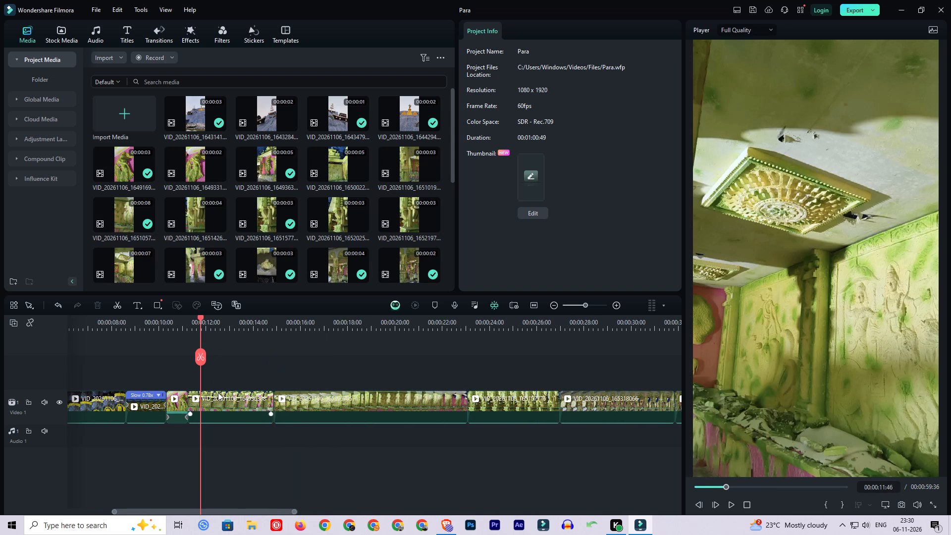
left_click(220, 399)
left_click(581, 28)
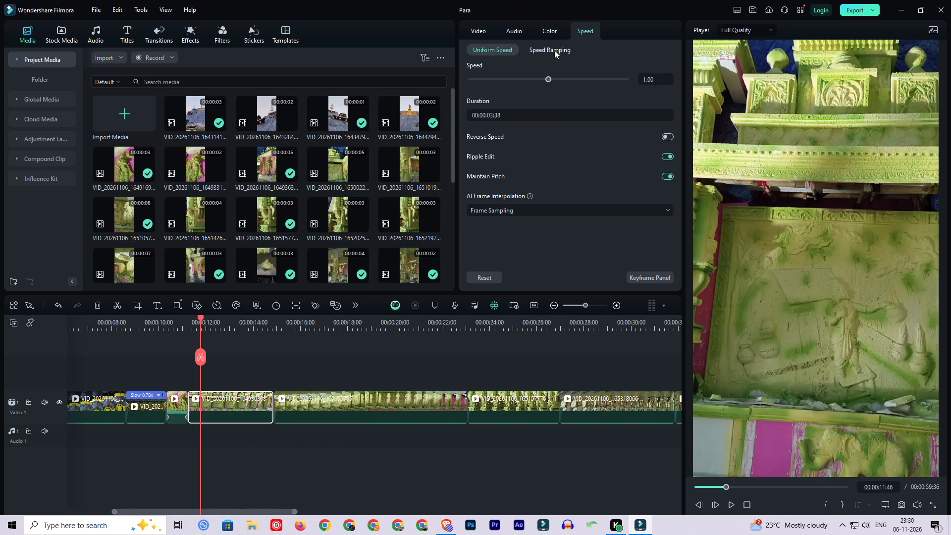
left_click(548, 52)
left_click(529, 97)
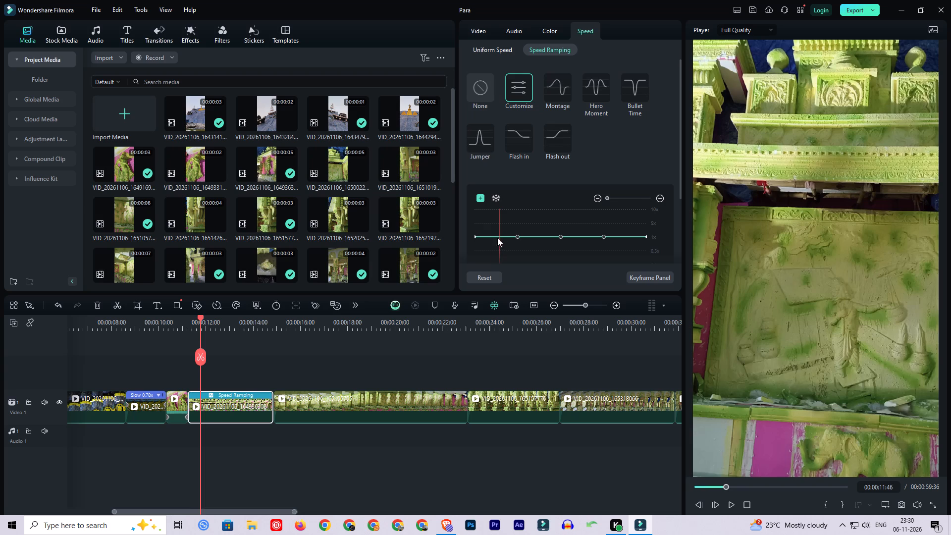
left_click_drag(498, 233, 458, 231)
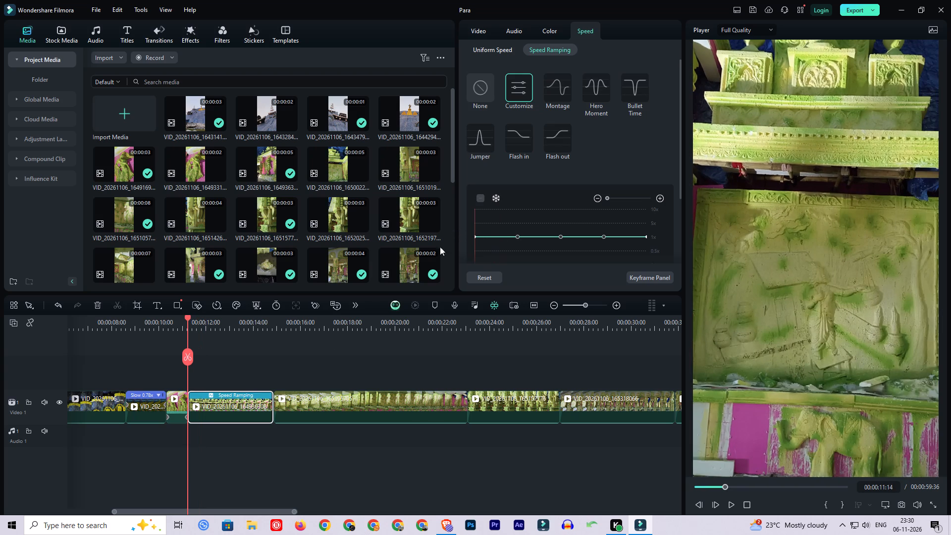
left_click_drag(249, 406, 247, 376)
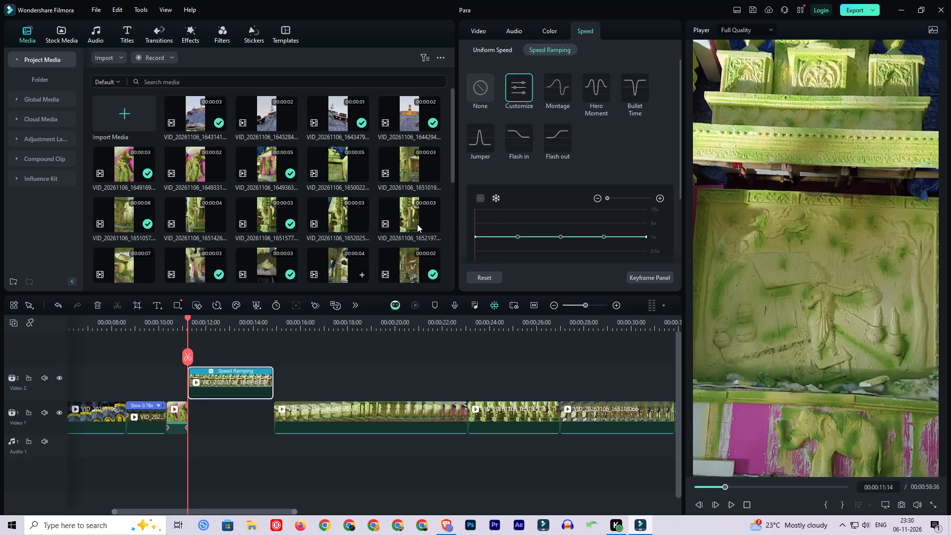
left_click(485, 90)
left_click(516, 87)
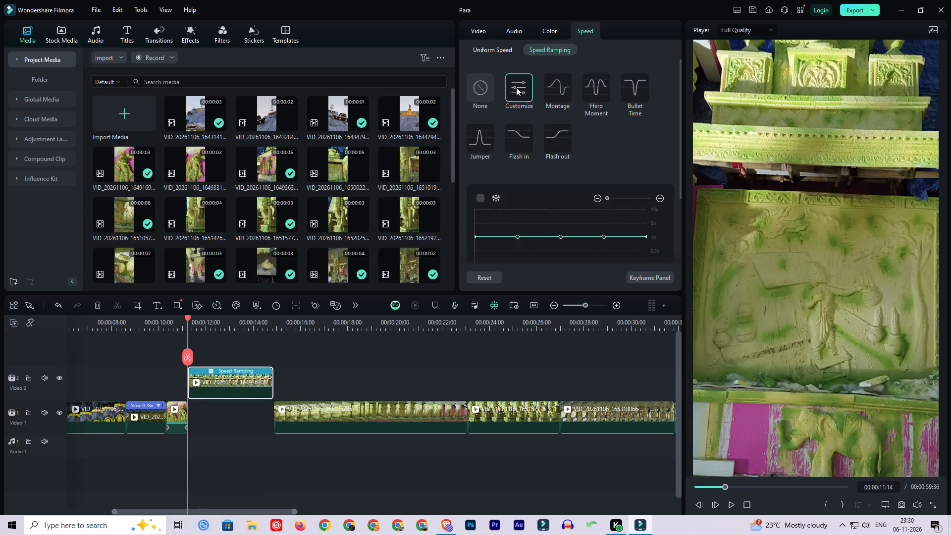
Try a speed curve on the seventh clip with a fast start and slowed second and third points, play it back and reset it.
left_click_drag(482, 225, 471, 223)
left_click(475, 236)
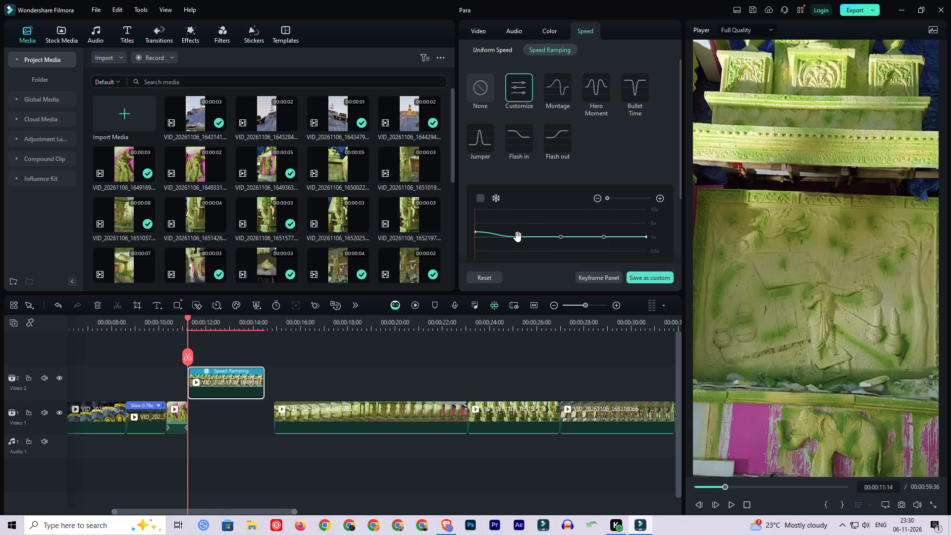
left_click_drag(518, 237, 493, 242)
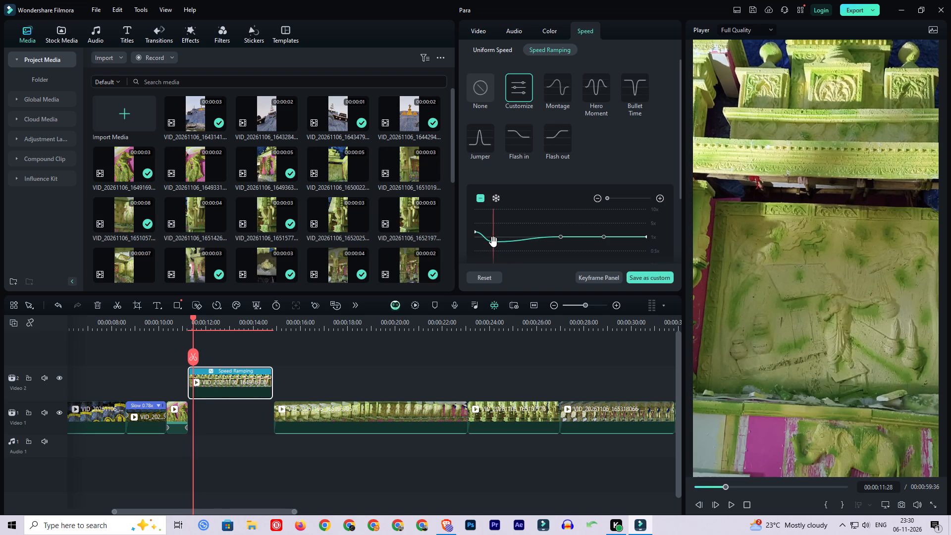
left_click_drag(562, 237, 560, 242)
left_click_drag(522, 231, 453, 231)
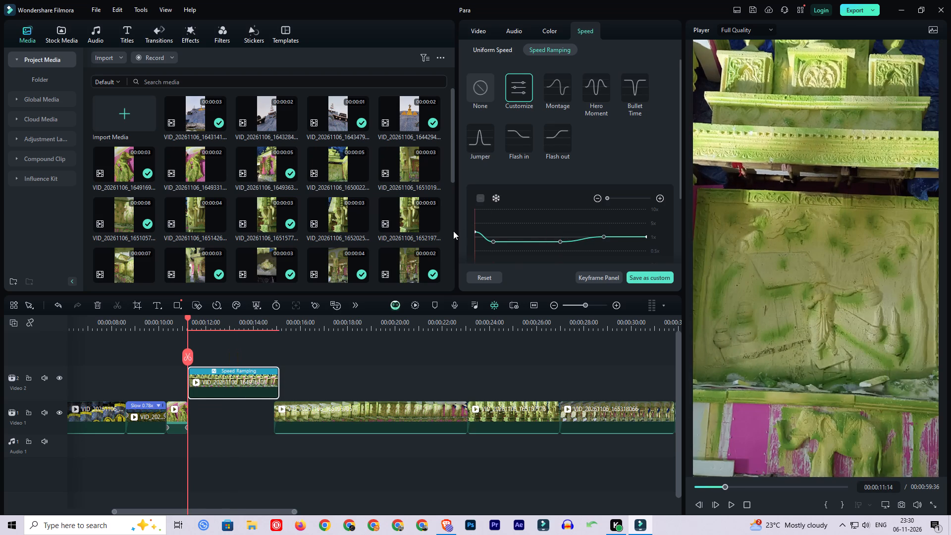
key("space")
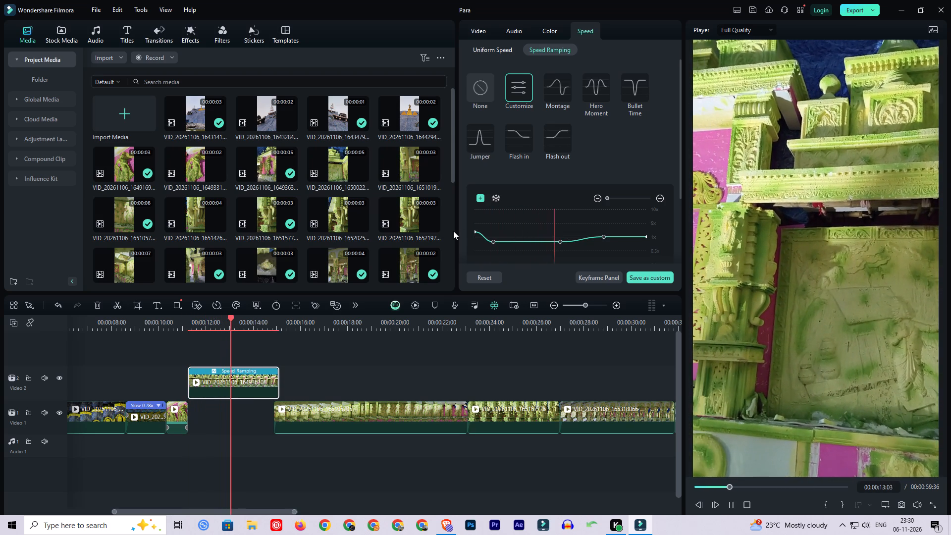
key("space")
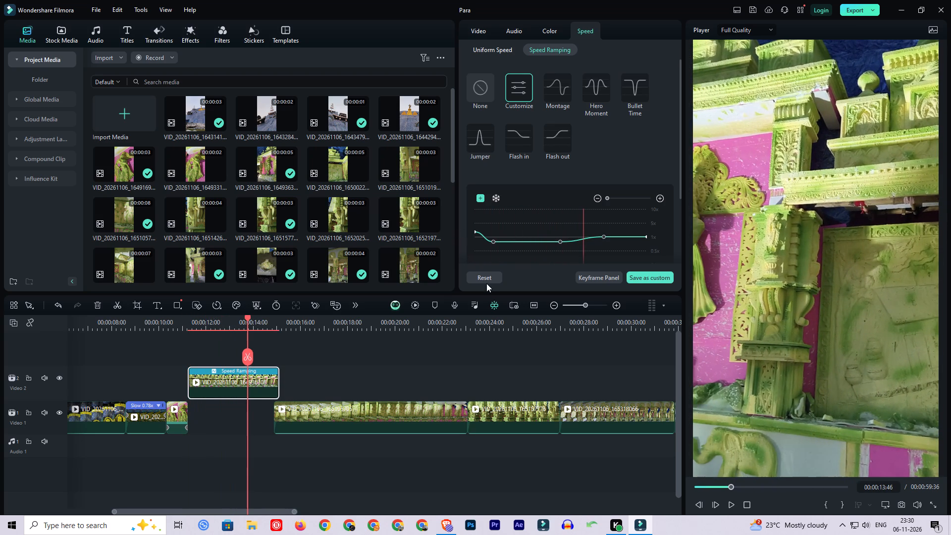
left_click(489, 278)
Raise the seventh clip's speed curve to 3.0X at the start and 2.0X at the second point, and play it back.
left_click(475, 235)
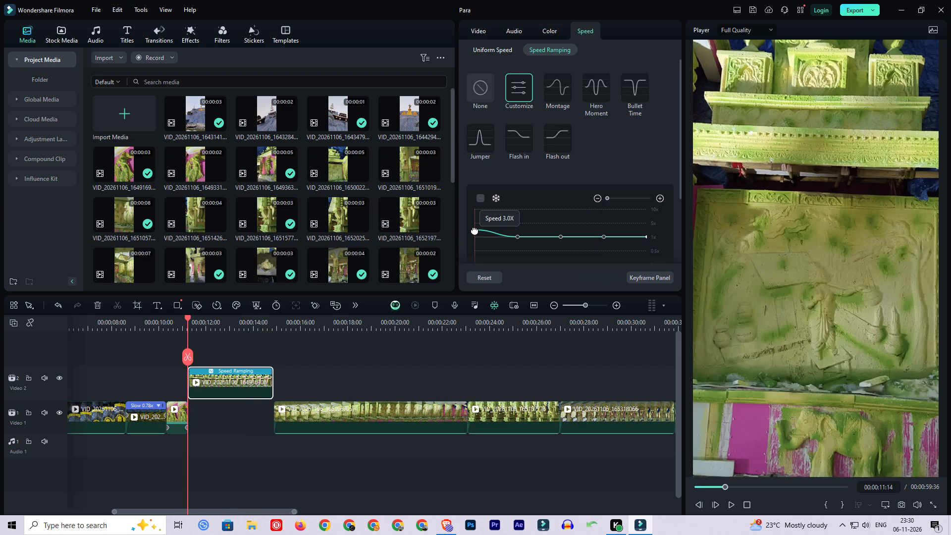
left_click(517, 235)
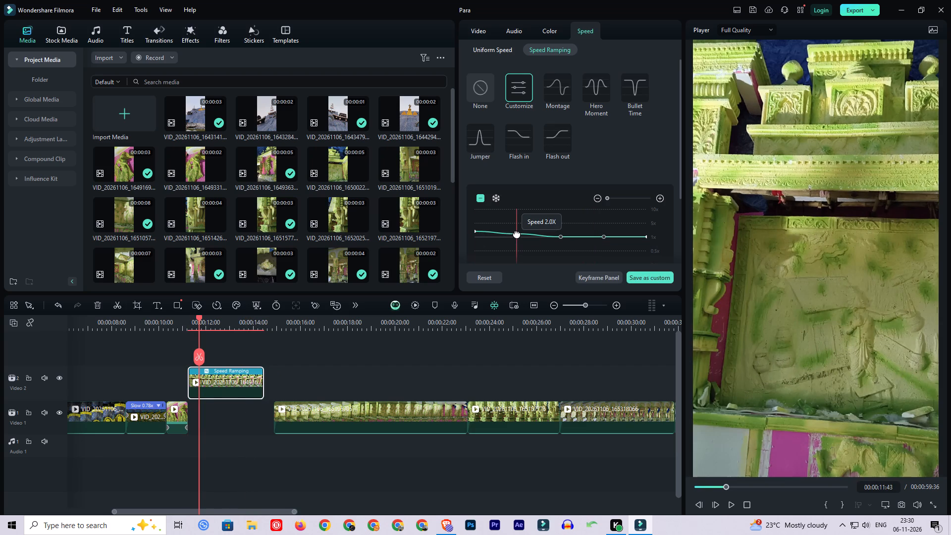
left_click_drag(519, 225, 487, 226)
key("space")
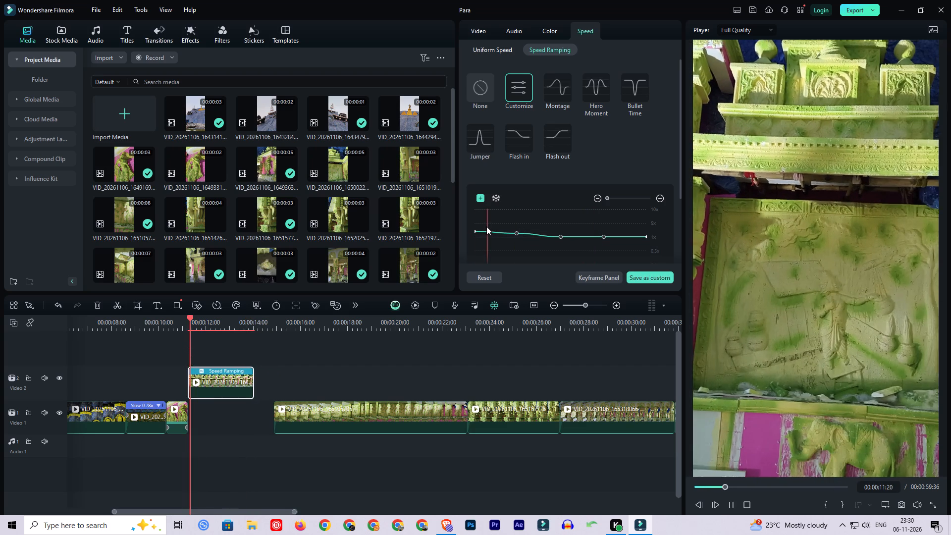
key("space")
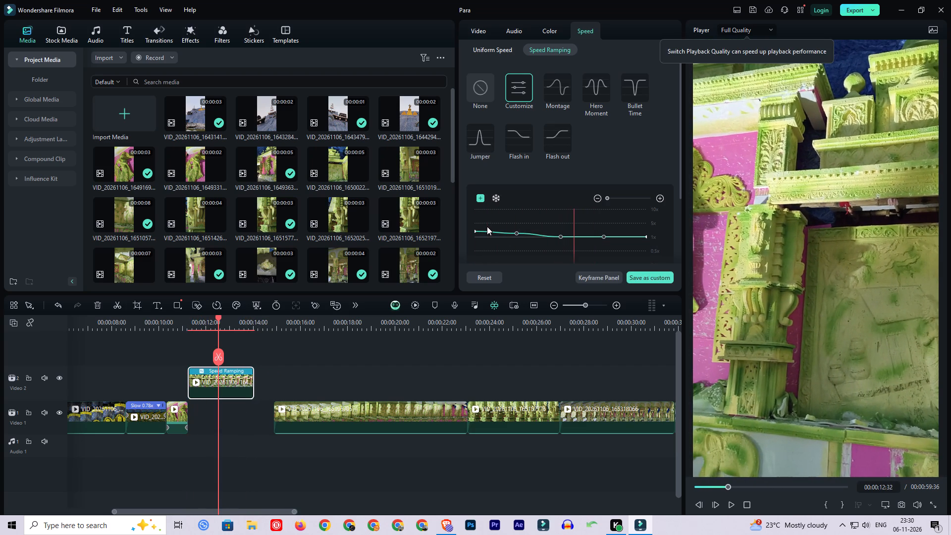
Shift the second speed point earlier near 1x, set the third to 2.0X, the fourth later at about 1.7X, and adjust the end point.
left_click_drag(516, 233, 505, 236)
left_click(560, 235)
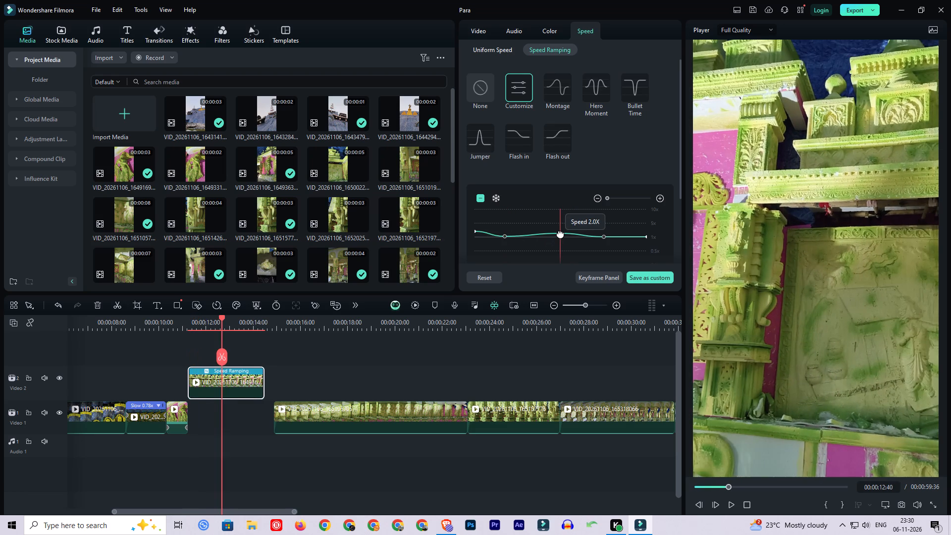
left_click_drag(604, 235, 622, 234)
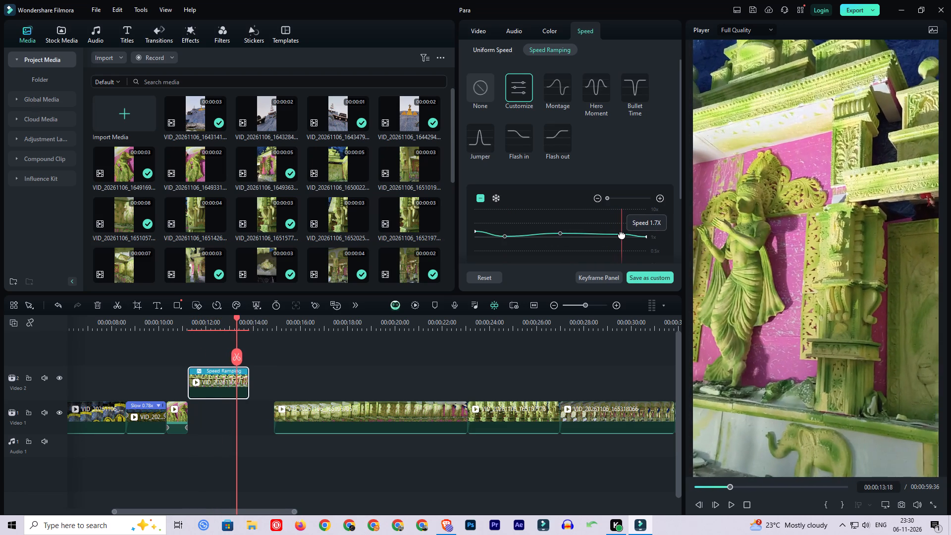
left_click_drag(622, 234, 622, 235)
left_click(645, 235)
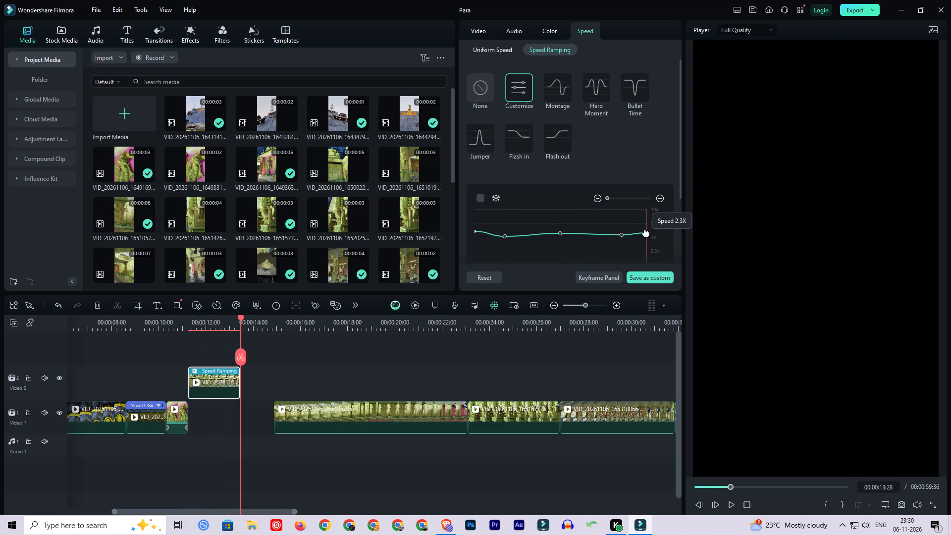
left_click_drag(622, 221, 451, 237)
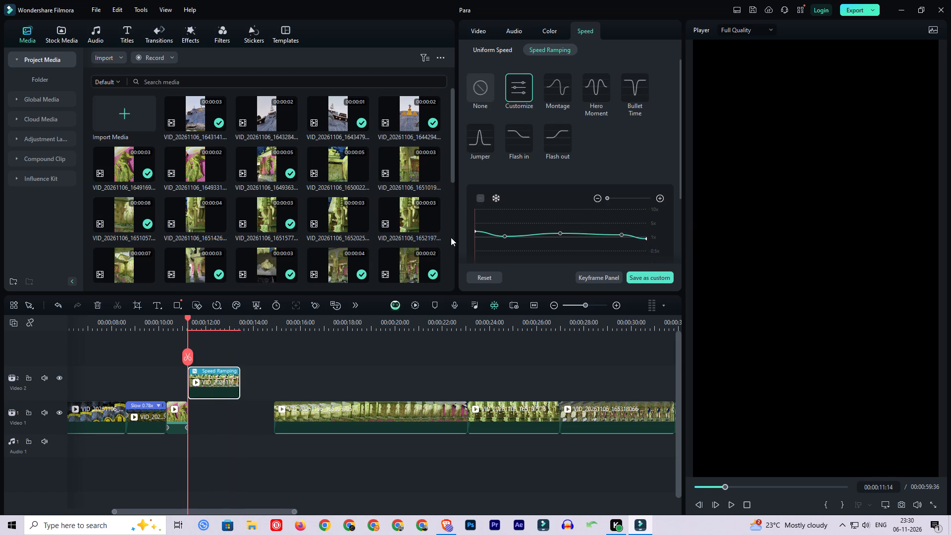
left_click_drag(451, 237, 447, 237)
Return the speed-ramped seventh clip to the Video 1 track after the sixth clip, render the preview and save the project.
left_click_drag(217, 387, 215, 412)
left_click(273, 374)
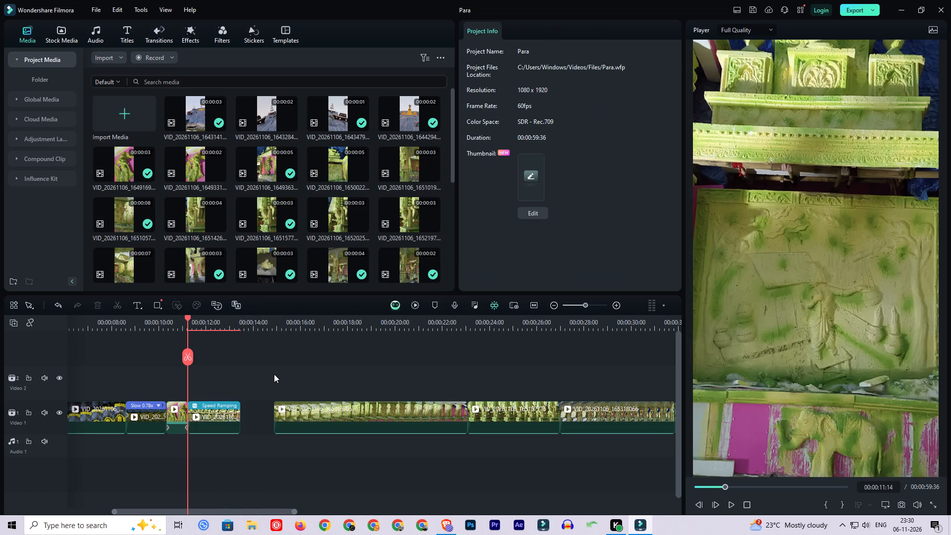
key("Return")
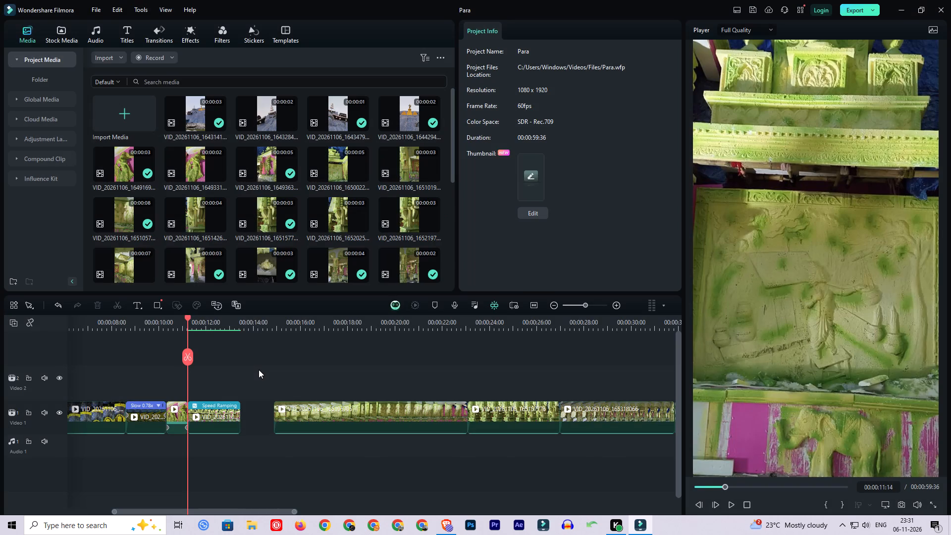
key("ctrl+s")
Close the gap between the seventh and eighth clips on the Video 1 track.
left_click(258, 415)
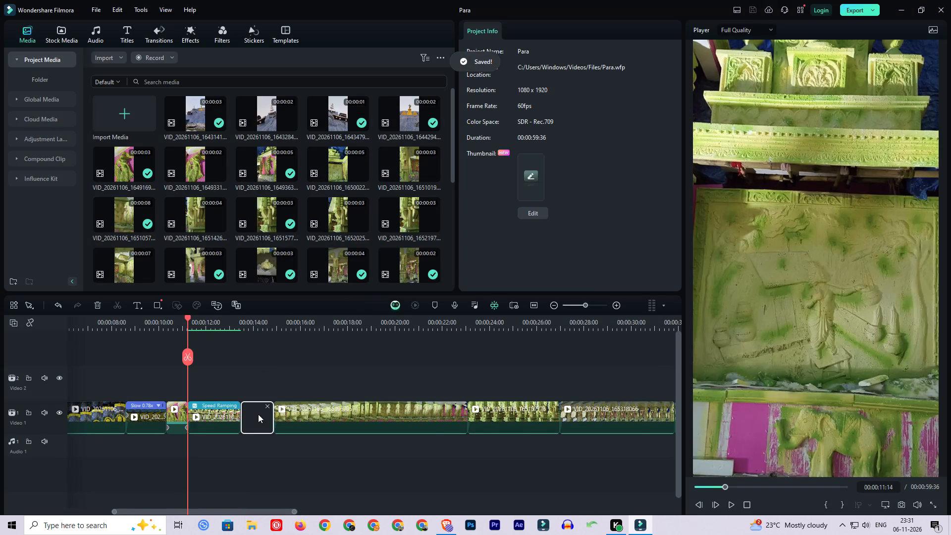
key("Delete")
Play into the eighth clip, split it at about 00:00:14:00 and delete its beginning.
key("Up")
key("space")
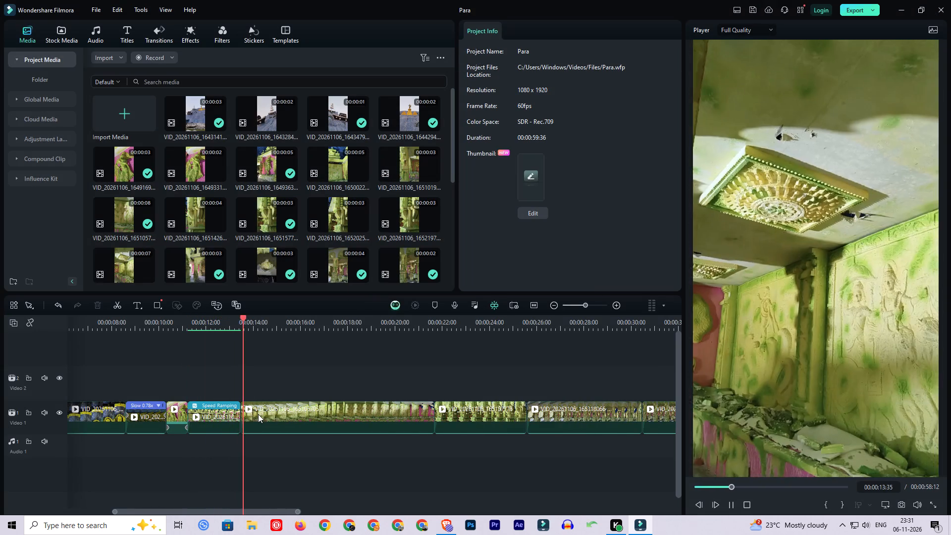
key("space")
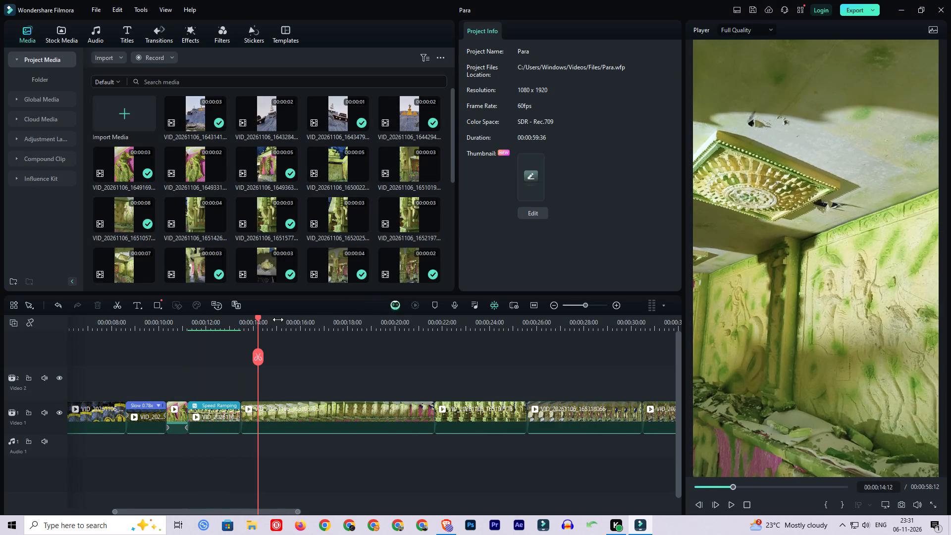
left_click_drag(260, 323, 253, 325)
left_click(253, 356)
left_click(247, 411)
key("Delete")
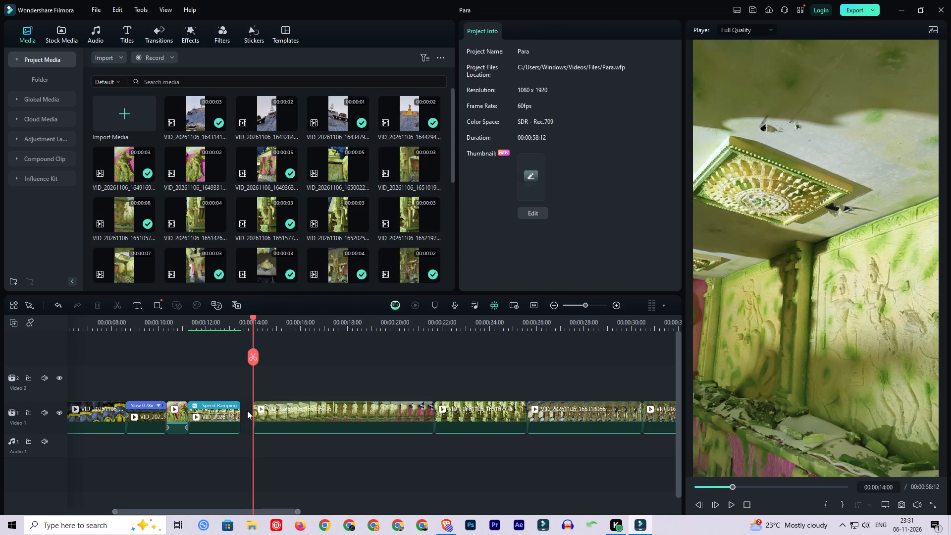
Close the gap left before the trimmed eighth clip on the Video 1 track.
left_click(247, 411)
key("Delete")
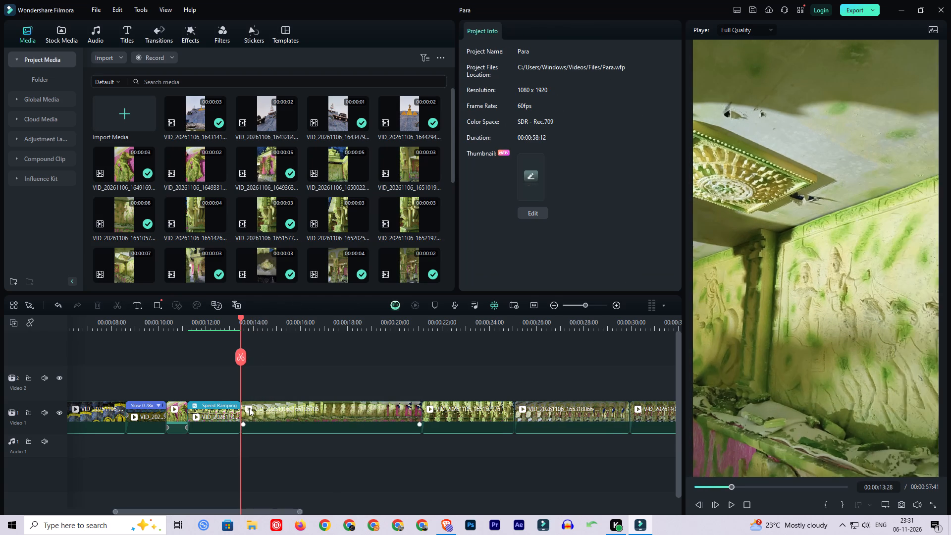
Split the eighth clip at about 00:00:18:38, delete its remaining end portion, and dismiss the chat notification.
scroll(249, 408, "down", 1)
scroll(235, 397, "up", 1)
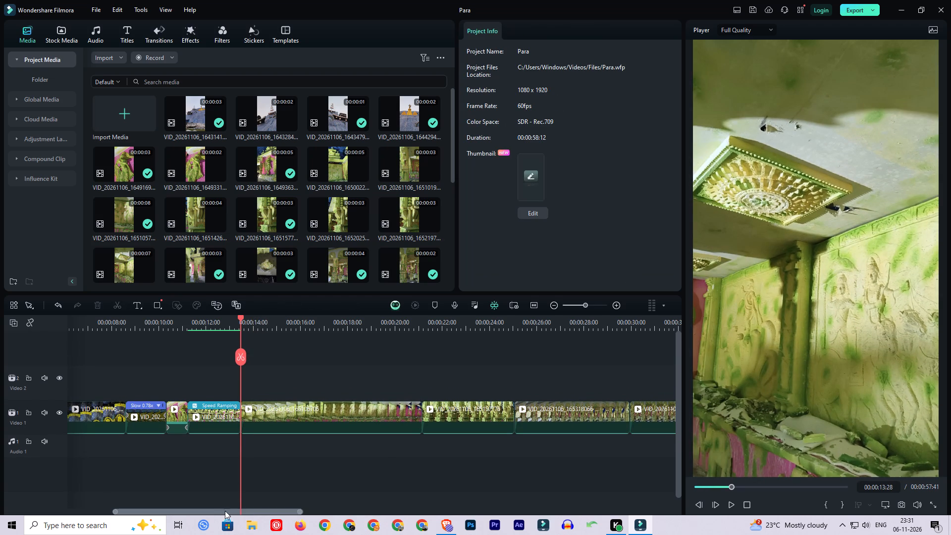
left_click_drag(224, 511, 443, 484)
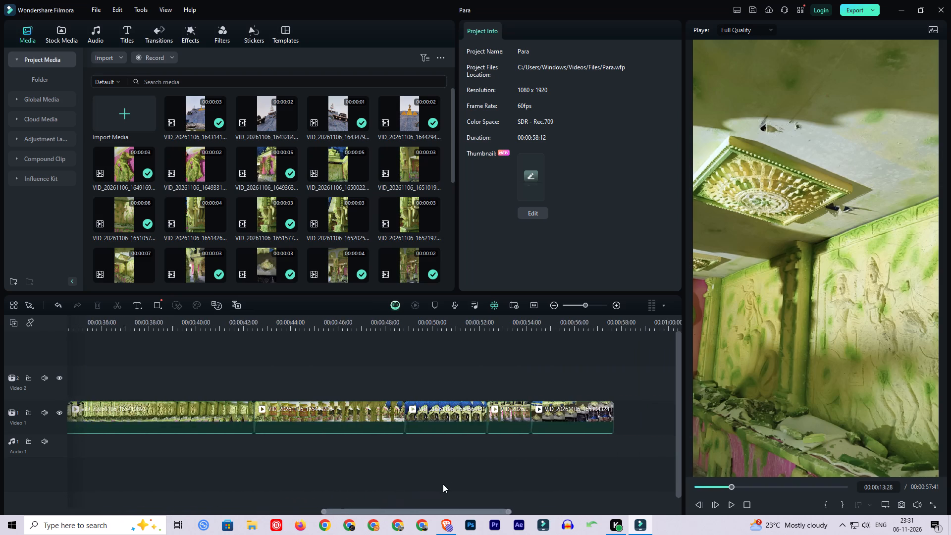
left_click_drag(443, 484, 234, 480)
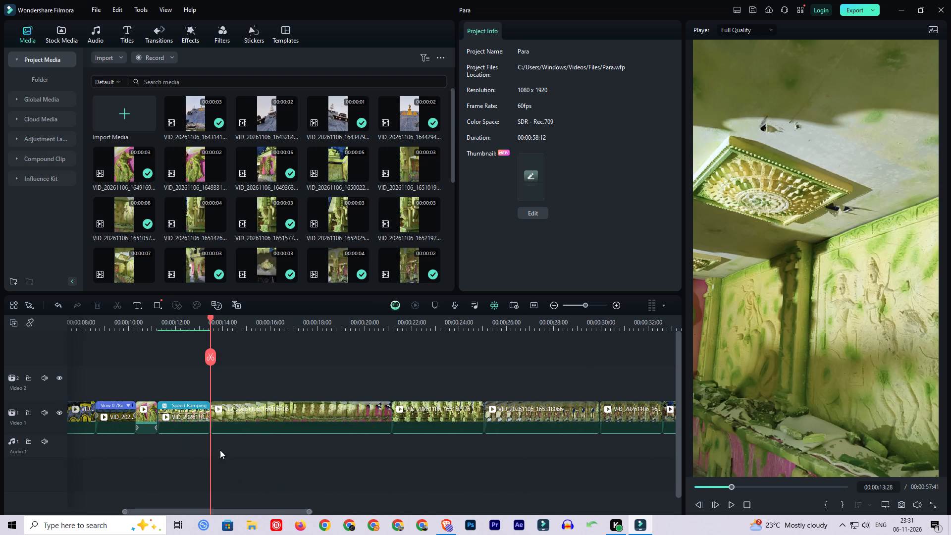
left_click_drag(210, 319, 223, 321)
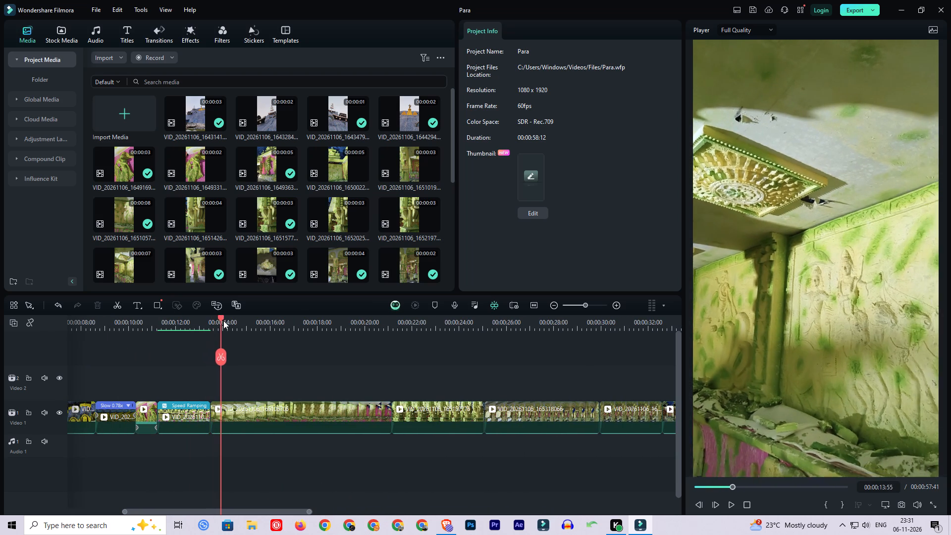
left_click_drag(223, 321, 305, 323)
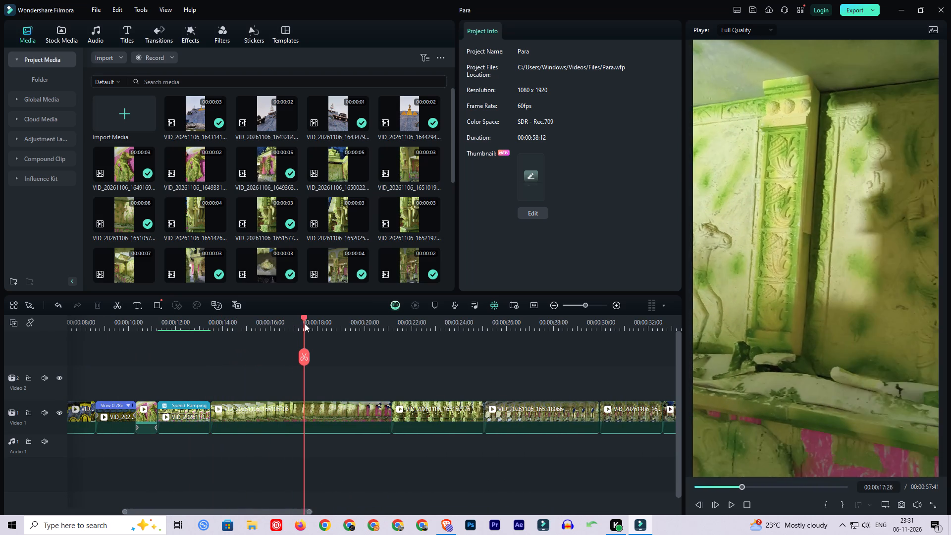
left_click_drag(305, 323, 332, 323)
left_click(333, 357)
key("Delete")
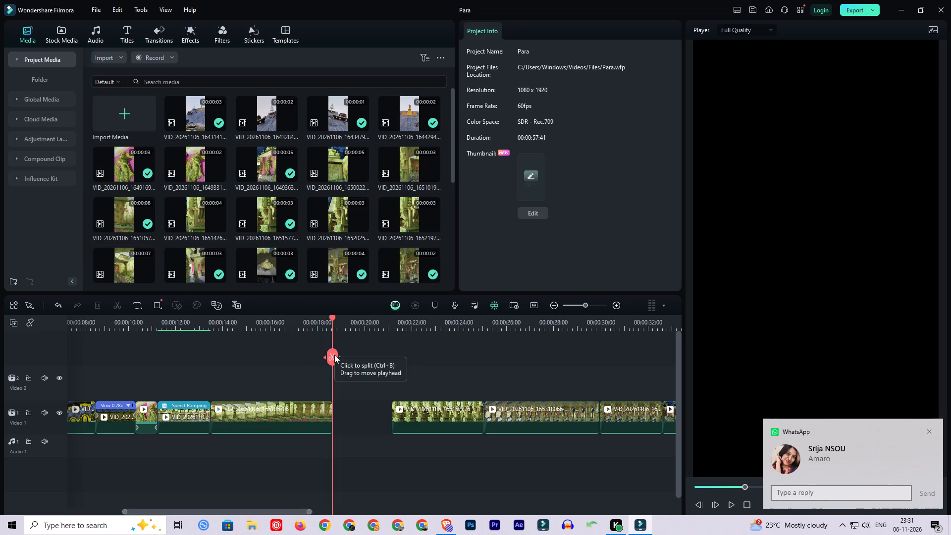
left_click(930, 434)
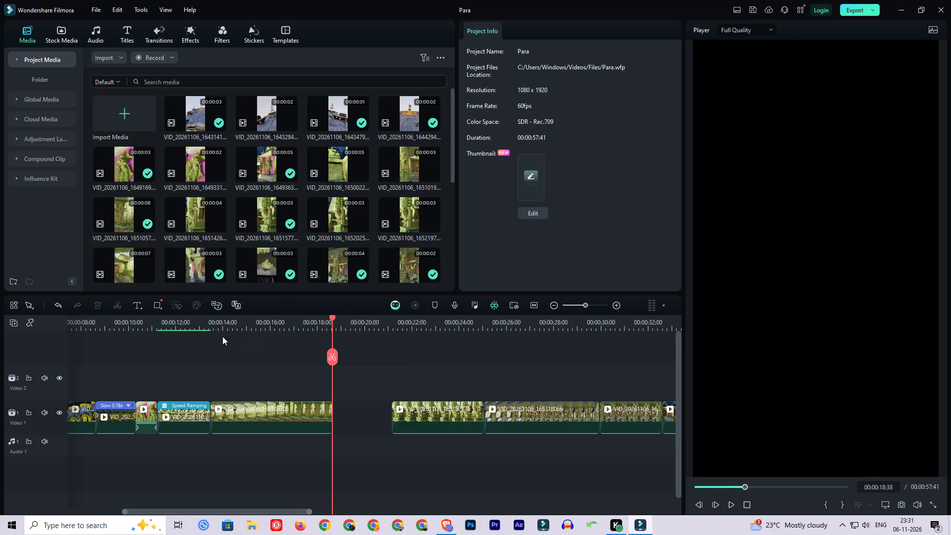
Scrub through the trimmed eighth clip, apply Customize speed ramping to it, and raise the curve's start and end points above 1x.
left_click(212, 327)
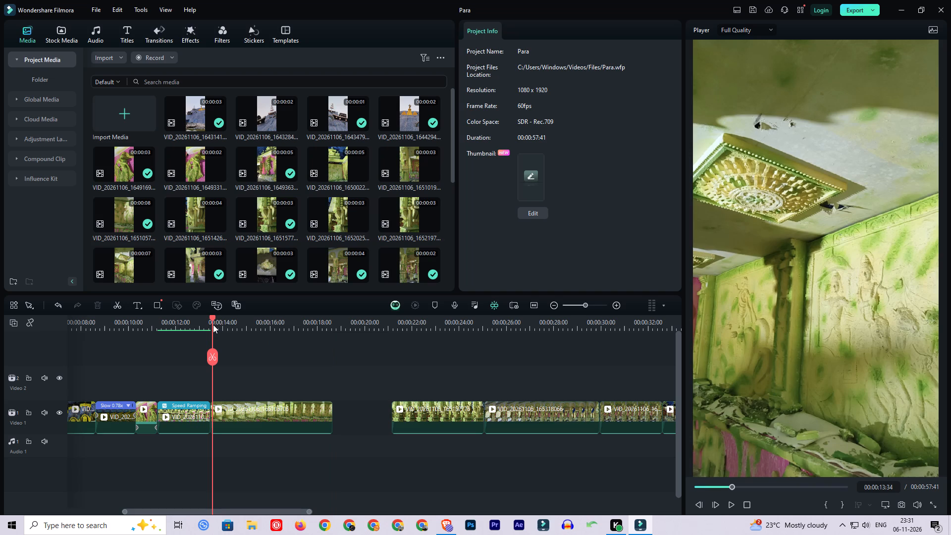
left_click_drag(213, 324, 231, 323)
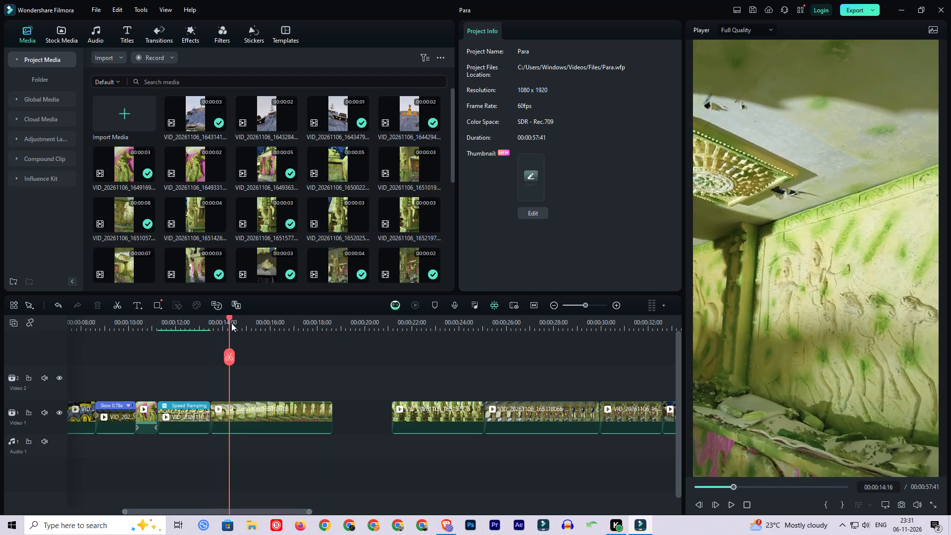
left_click_drag(231, 323, 317, 325)
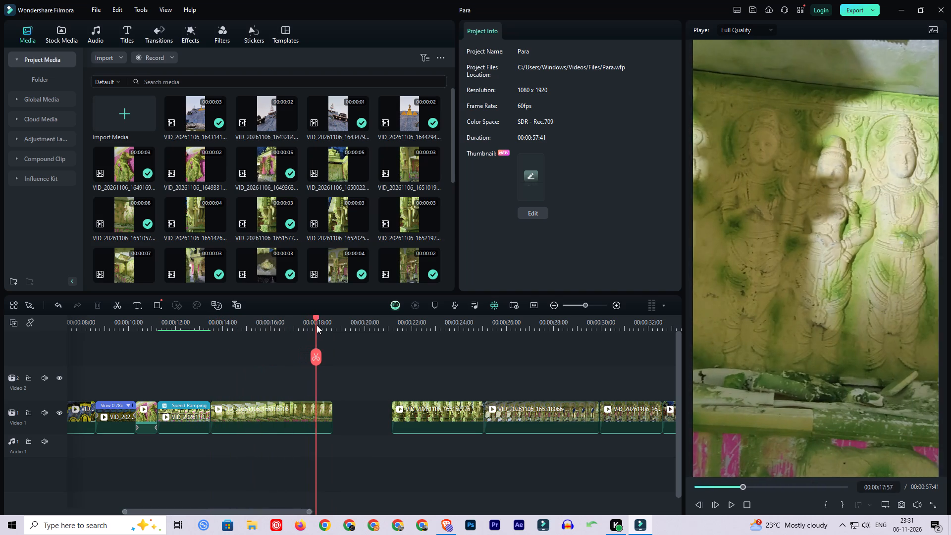
left_click_drag(317, 325, 320, 324)
left_click(278, 409)
left_click(519, 87)
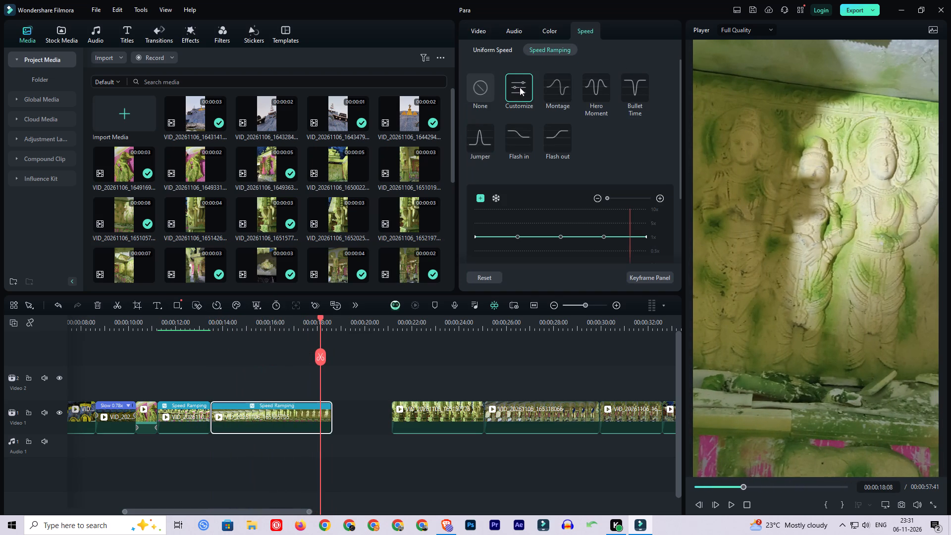
left_click_drag(645, 235, 646, 231)
left_click_drag(475, 236, 474, 231)
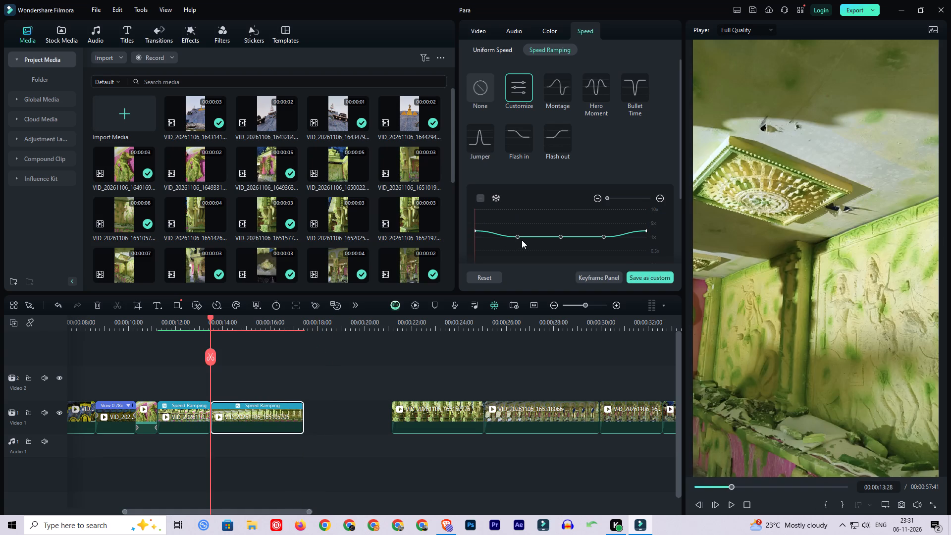
Slow the second and fourth points of the eighth clip's speed curve below 1x, raise the middle point, render the preview and play it.
left_click_drag(519, 236, 507, 241)
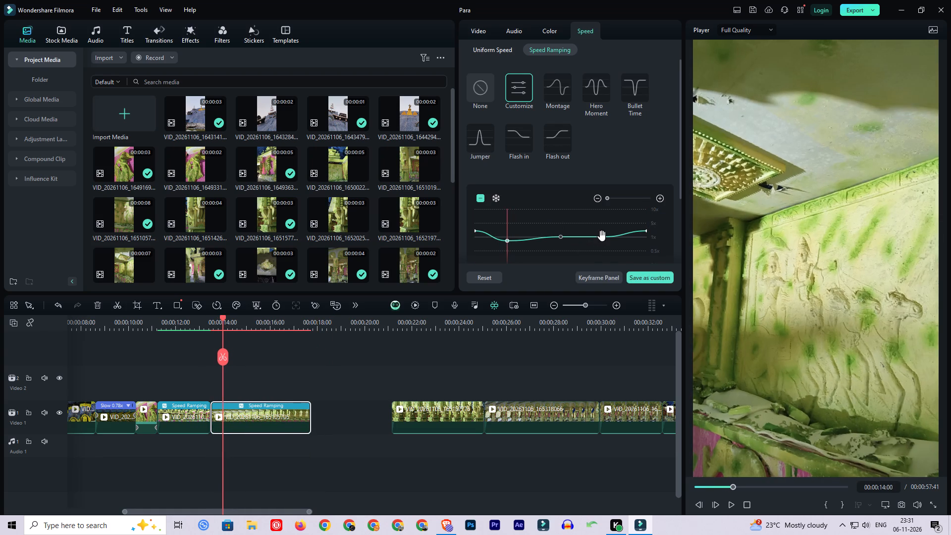
left_click_drag(602, 235, 615, 239)
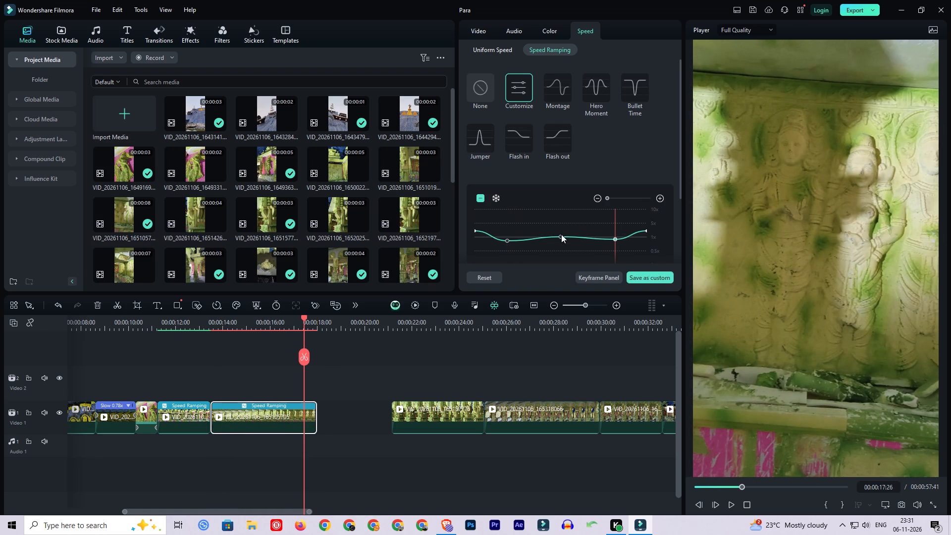
left_click(560, 235)
left_click_drag(552, 222, 397, 250)
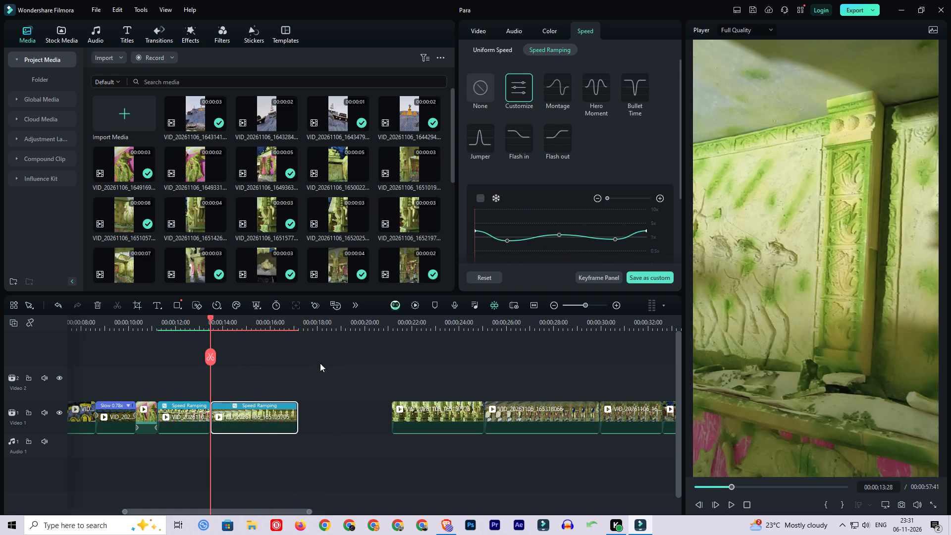
left_click(321, 354)
key("Return")
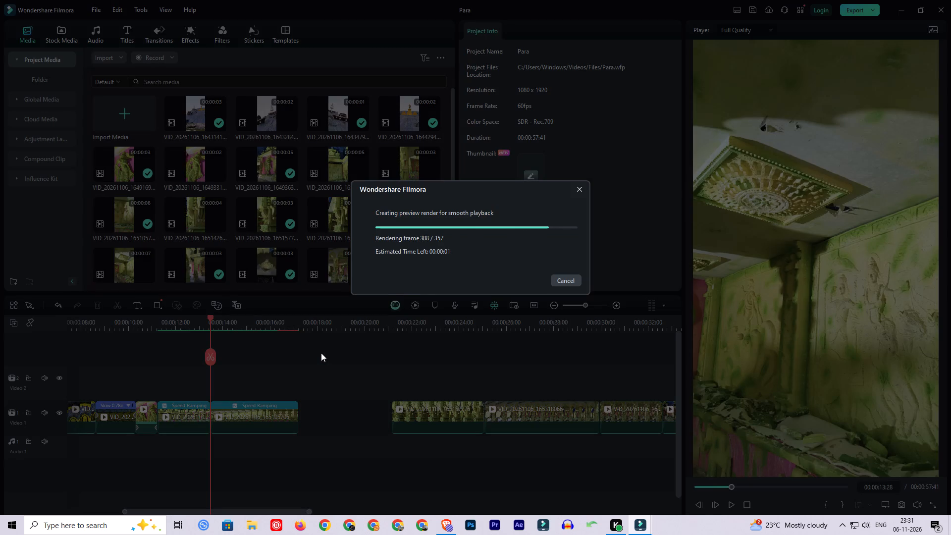
key("space")
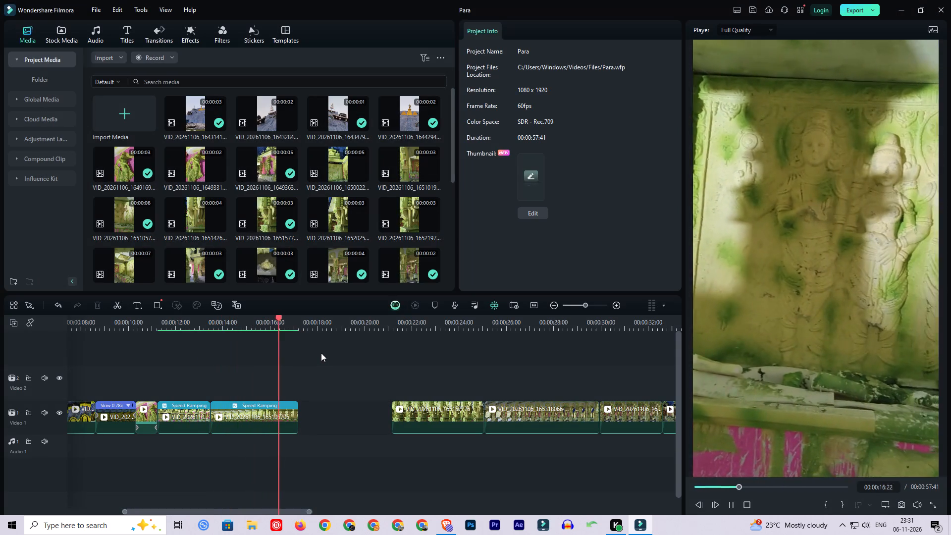
key("space")
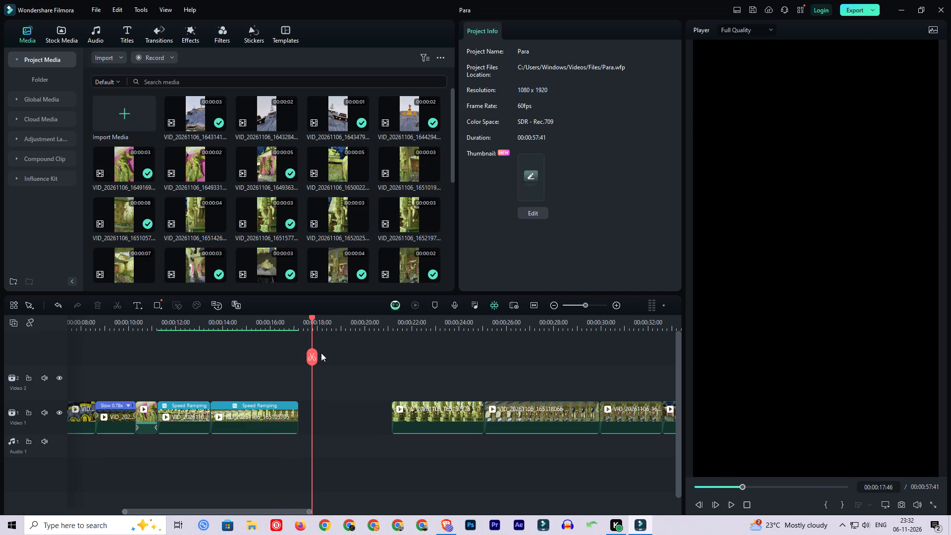
Lower the end point of the eighth clip's speed curve below 1x, raise the fourth point above 1x and play back the result.
left_click(289, 323)
left_click(274, 423)
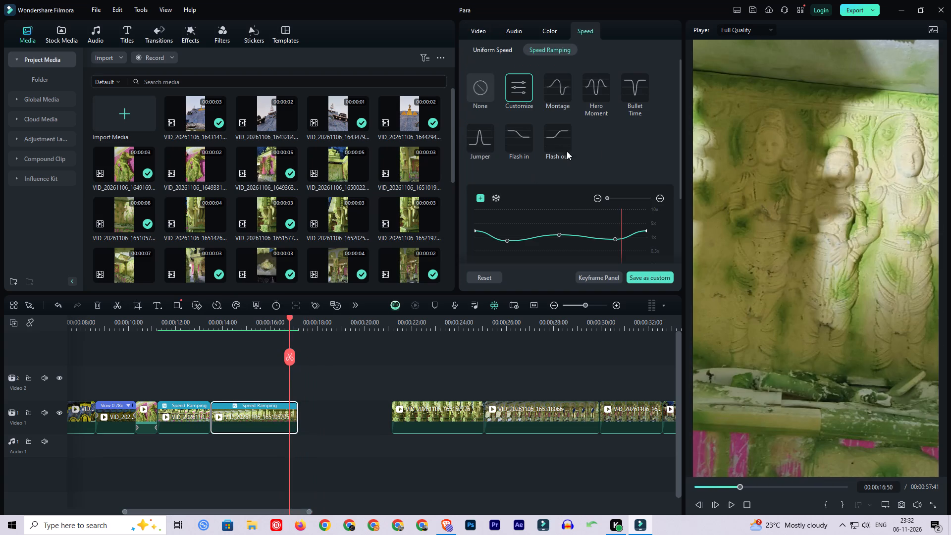
left_click_drag(646, 229, 646, 242)
left_click_drag(616, 240, 616, 235)
left_click_drag(610, 214, 521, 224)
key("space")
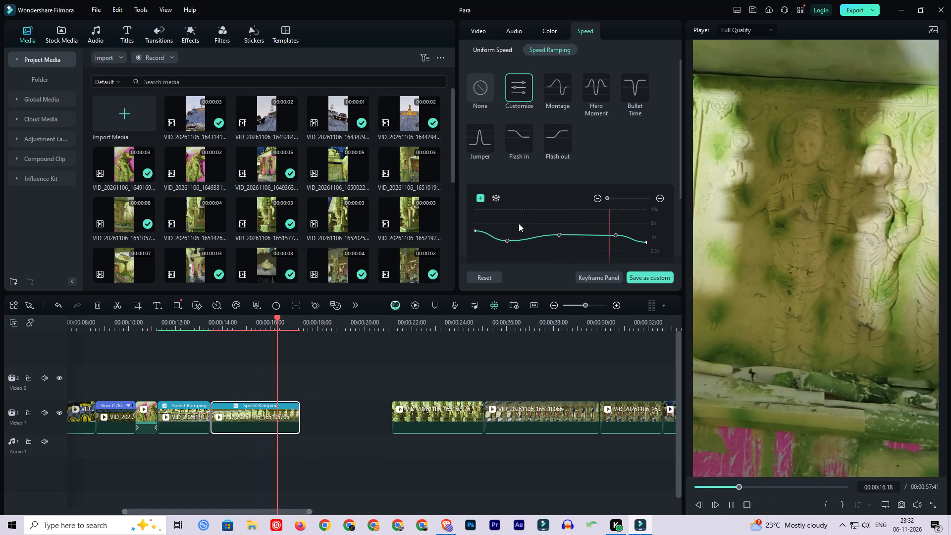
key("space")
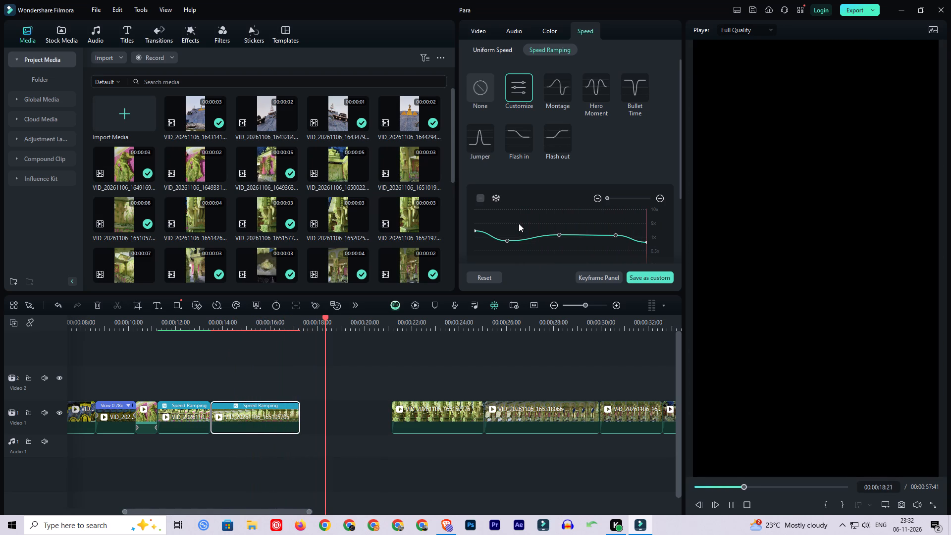
Close the gap after the eighth clip on the Video 1 track.
left_click(368, 416)
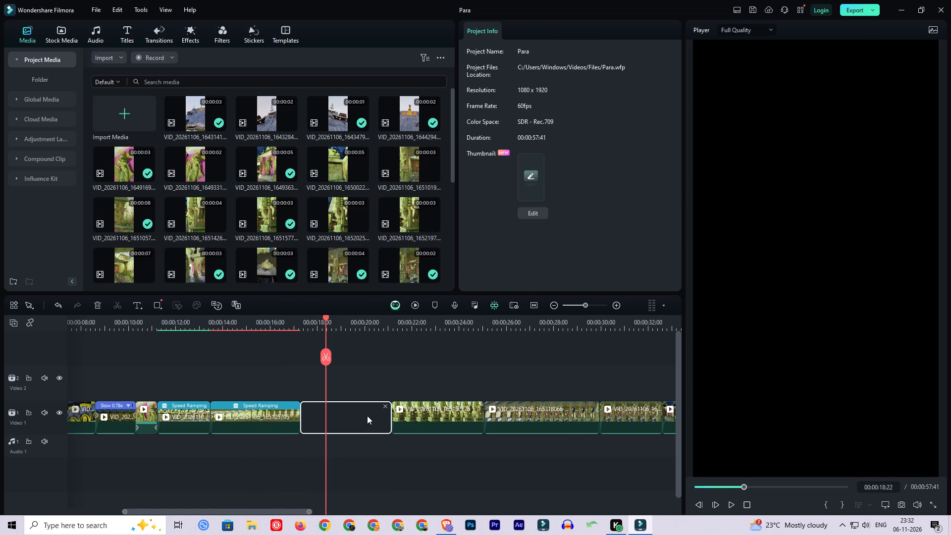
key("Delete")
left_click_drag(266, 512, 297, 512)
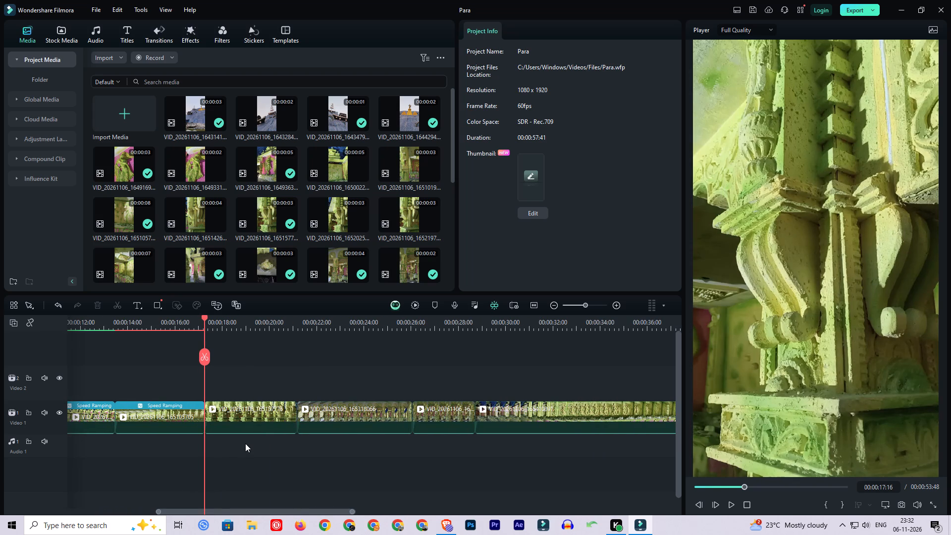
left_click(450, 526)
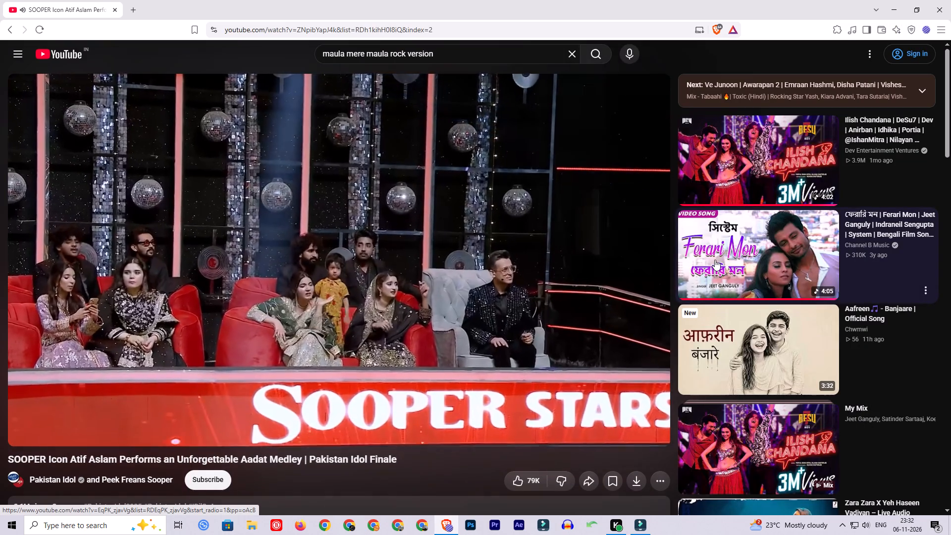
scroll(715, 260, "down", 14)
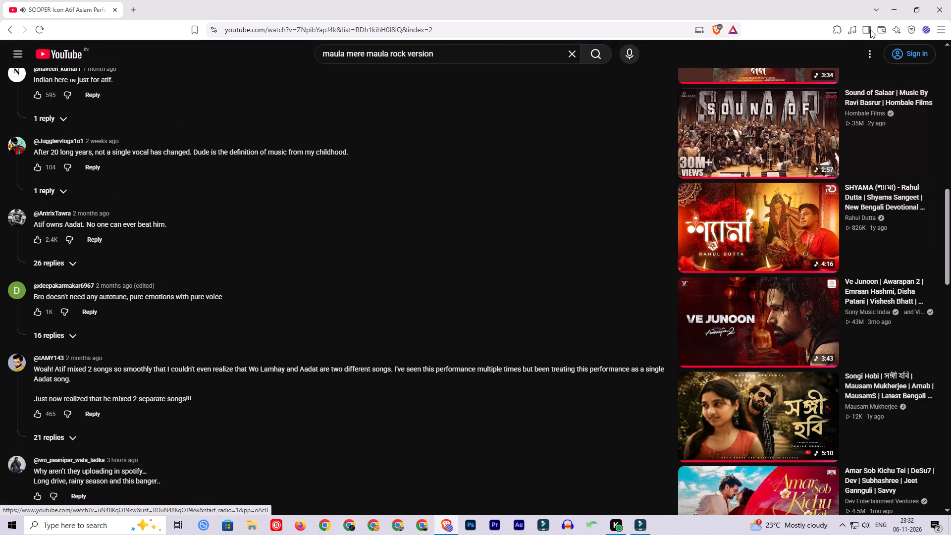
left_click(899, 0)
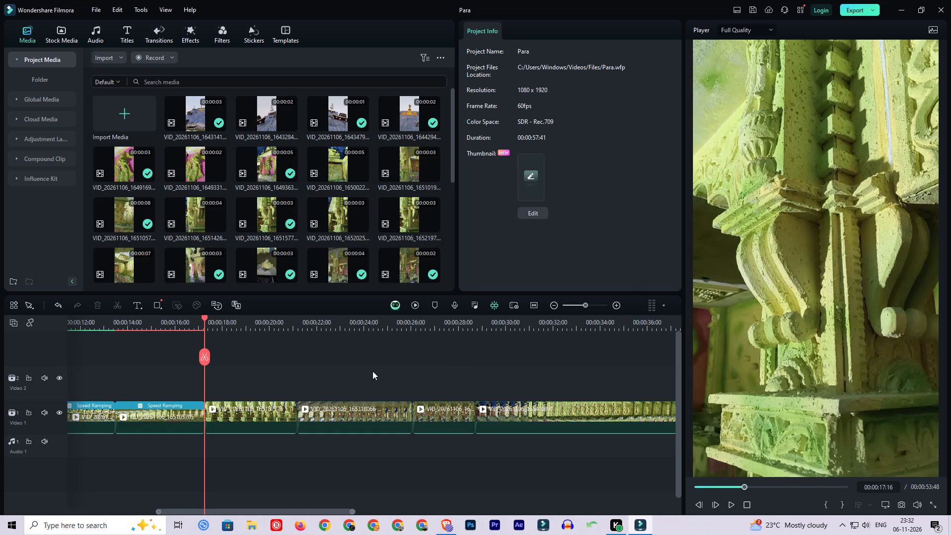
Split the ninth clip at about 00:00:19:24 and 00:00:17:54 and delete its outer pieces, keeping only the middle part.
left_click(243, 412)
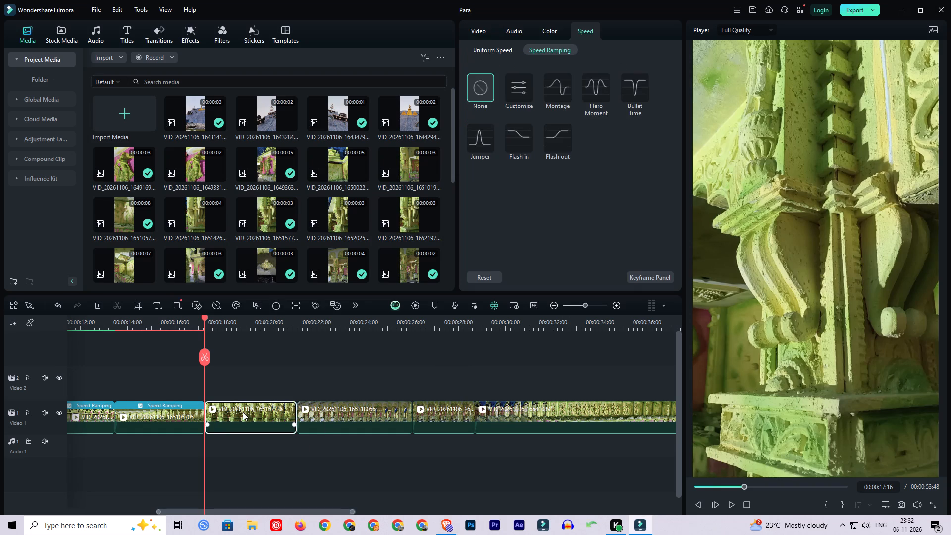
left_click_drag(206, 321, 221, 321)
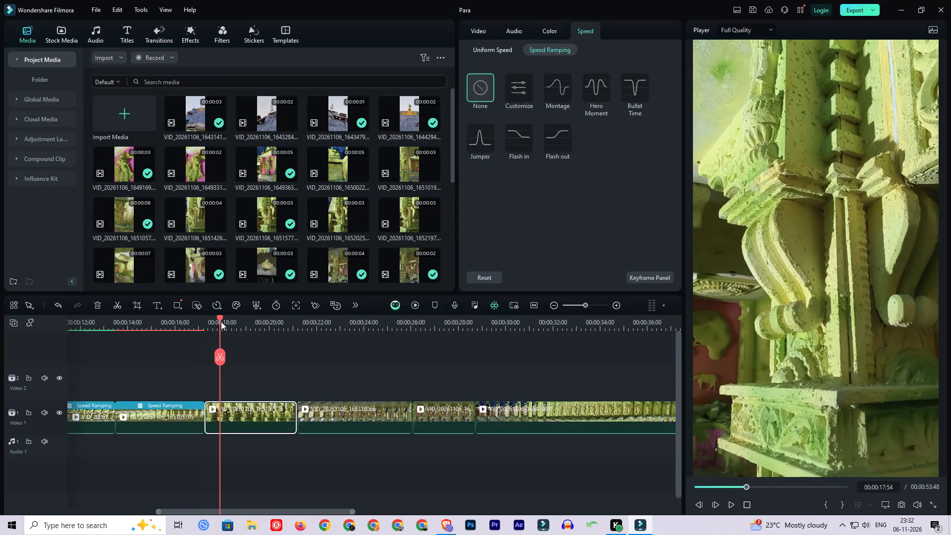
left_click_drag(221, 321, 255, 326)
left_click(256, 353)
left_click(237, 322)
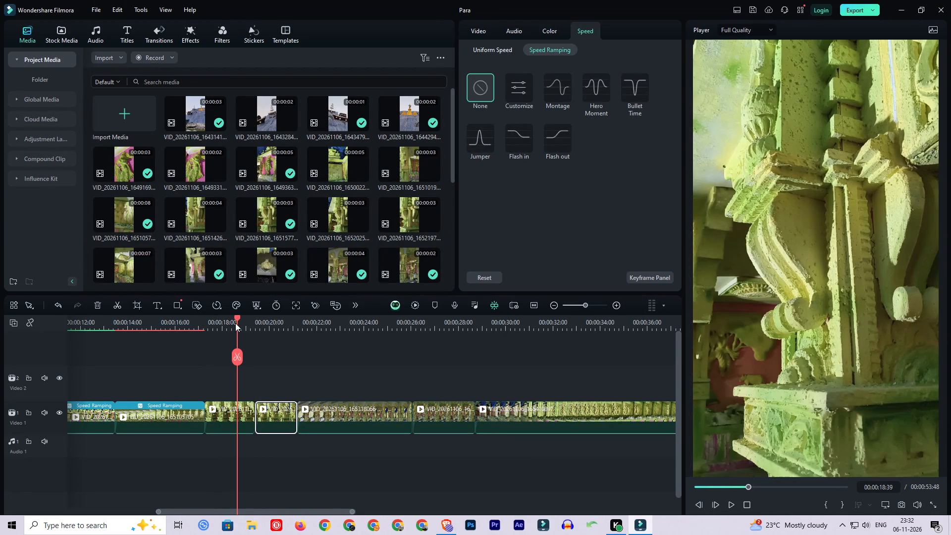
left_click_drag(236, 322, 216, 325)
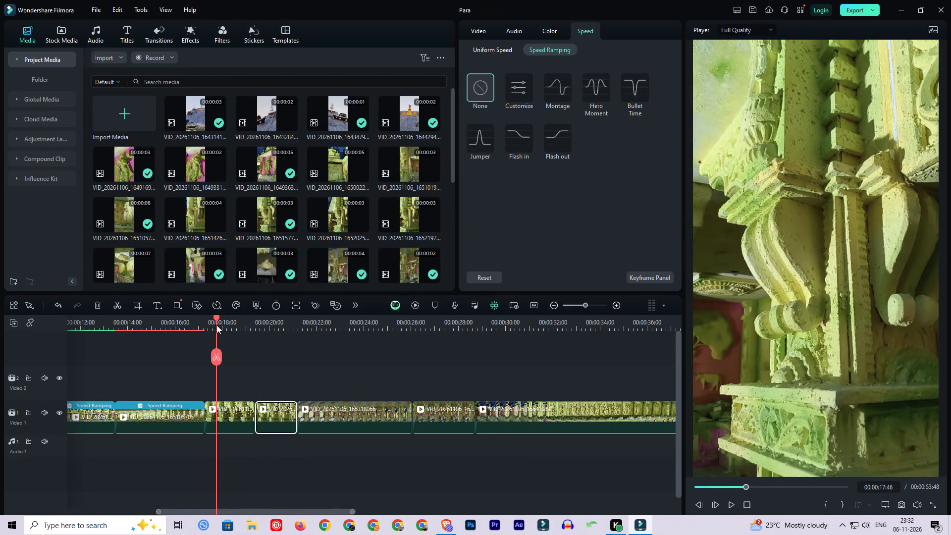
left_click_drag(216, 325, 220, 325)
left_click(220, 359)
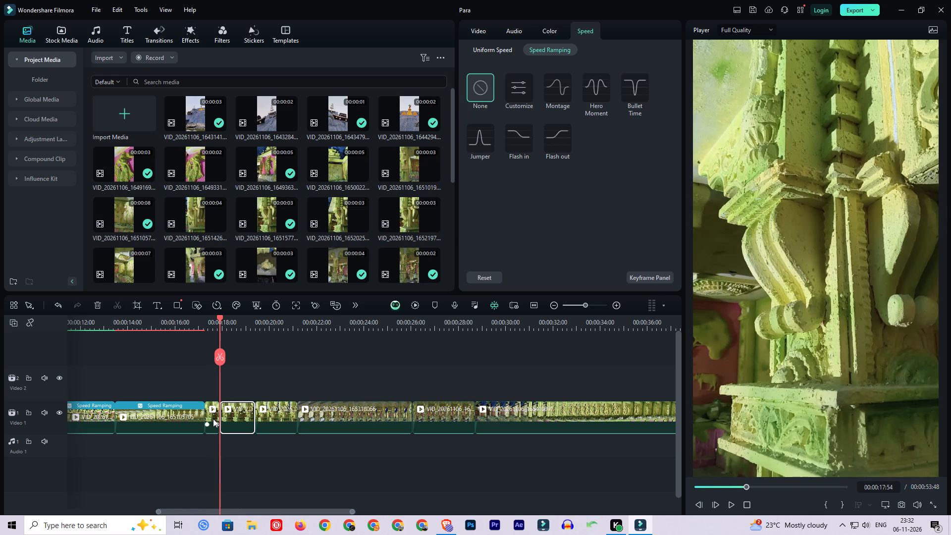
left_click(213, 419)
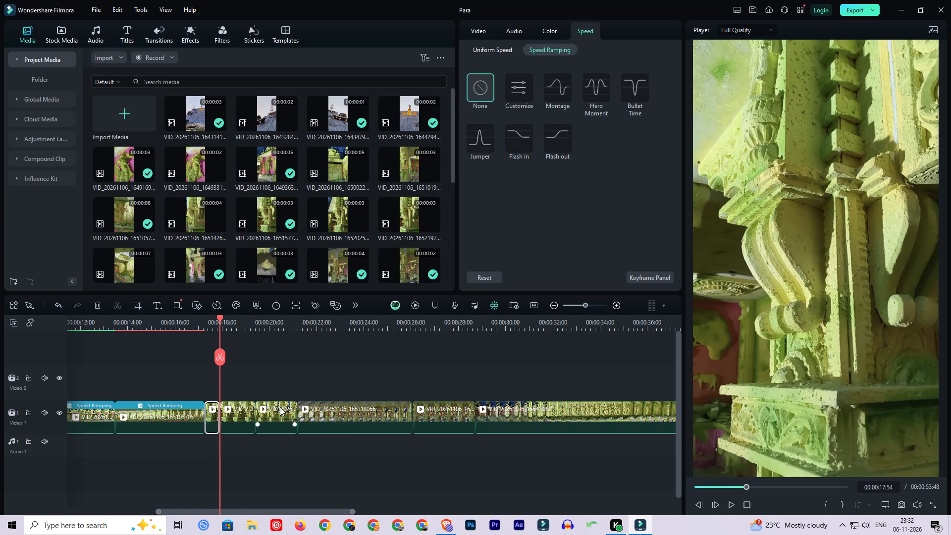
left_click(280, 407, "ctrl")
key("Delete")
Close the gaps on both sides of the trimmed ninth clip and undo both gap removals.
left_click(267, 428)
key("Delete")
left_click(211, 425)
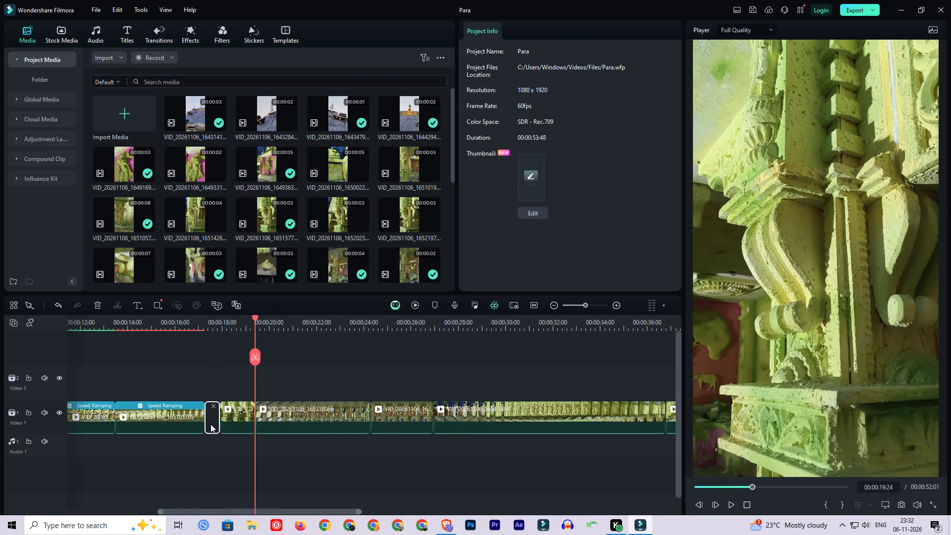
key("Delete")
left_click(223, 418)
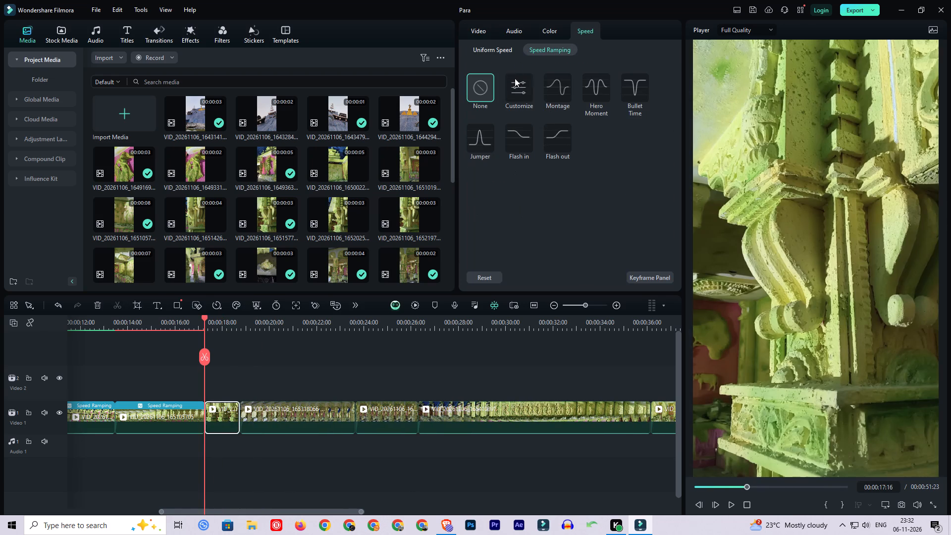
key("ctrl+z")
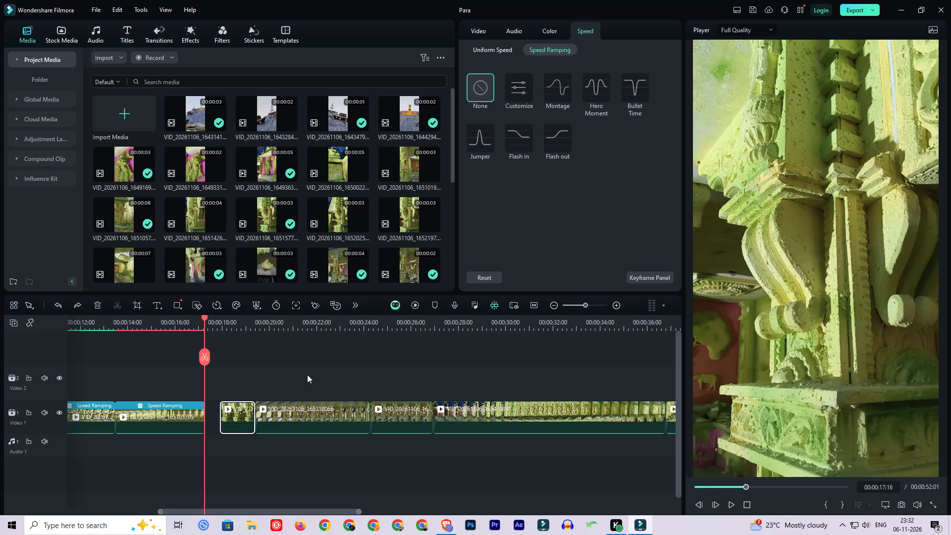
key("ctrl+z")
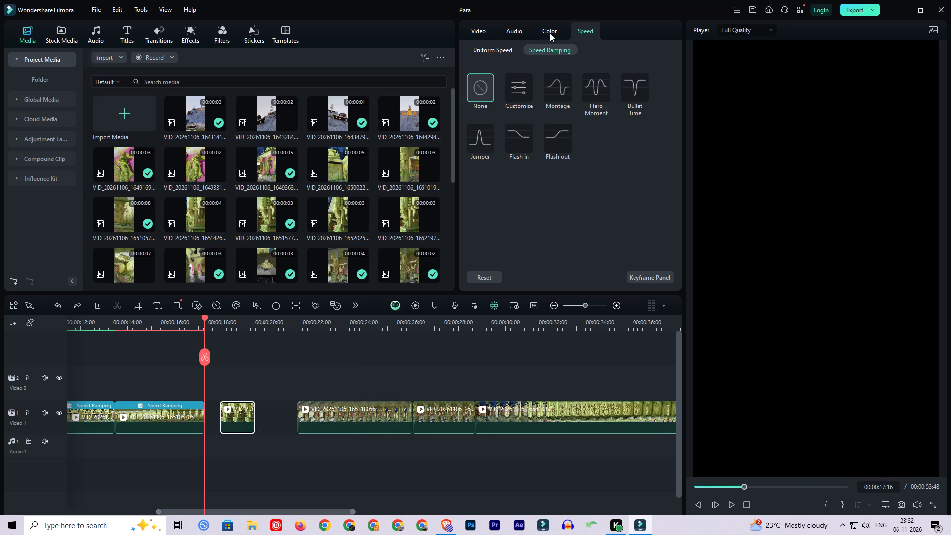
Set the trimmed ninth clip's uniform speed to 0.89.
left_click(516, 48)
left_click(549, 77)
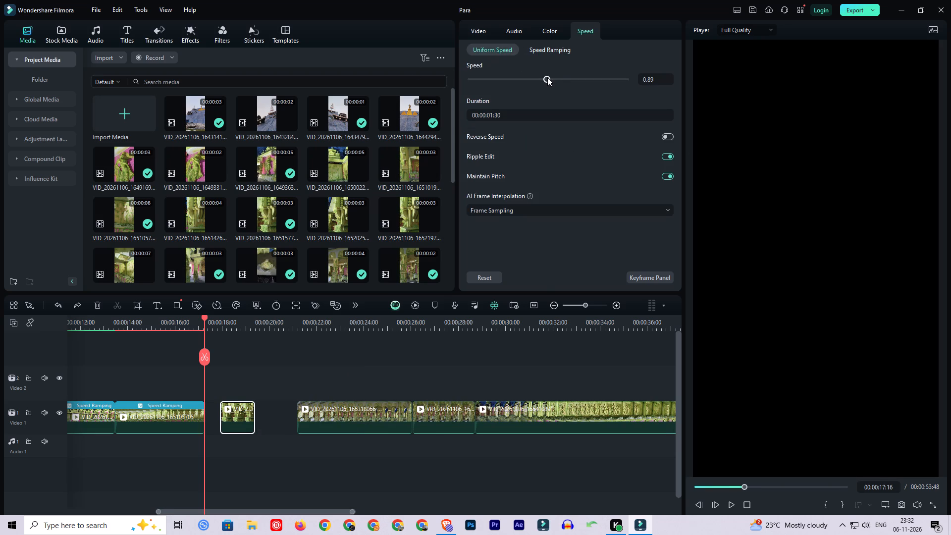
Close the gaps before and after the slowed ninth clip on the Video 1 track.
left_click(209, 411)
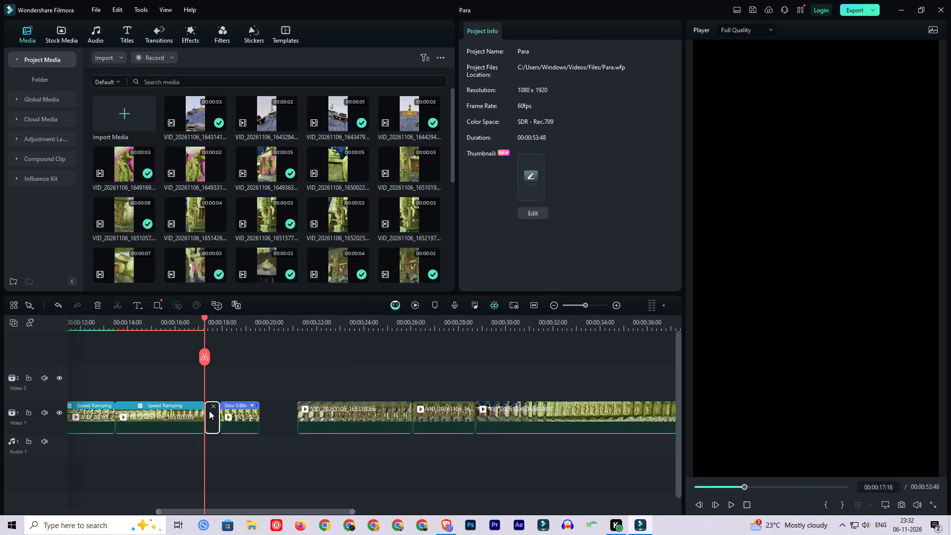
key("Delete")
left_click(262, 413)
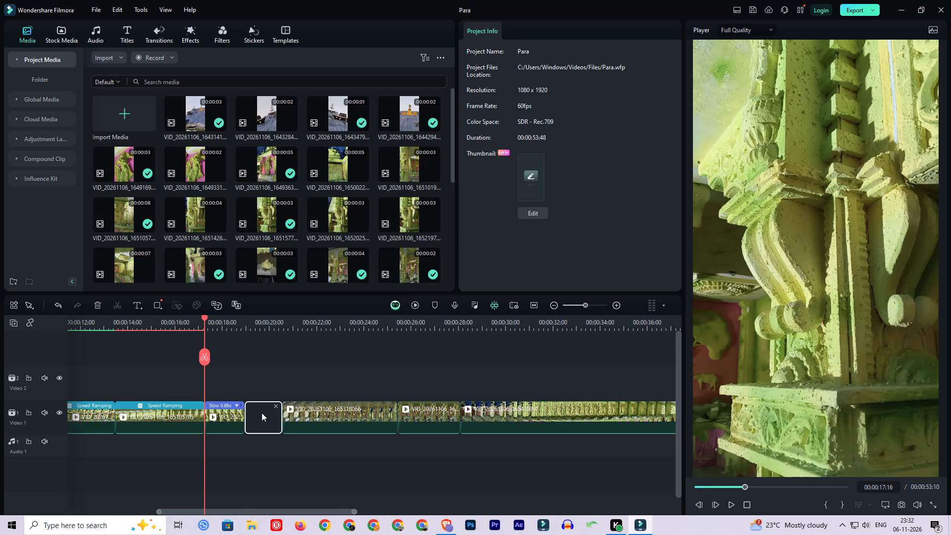
key("Delete")
Place the playhead at about 00:00:16:48, render the timeline preview and save the project.
left_click(194, 328)
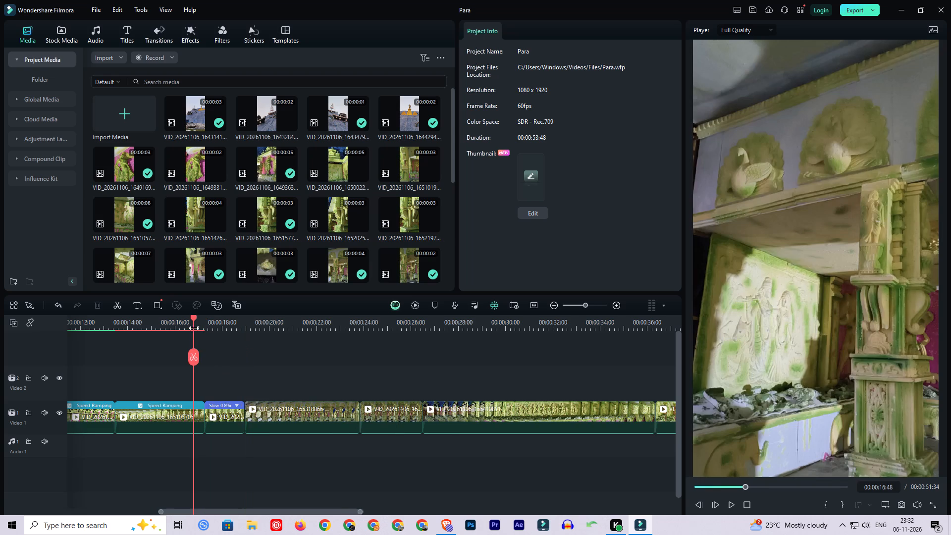
left_click(239, 355)
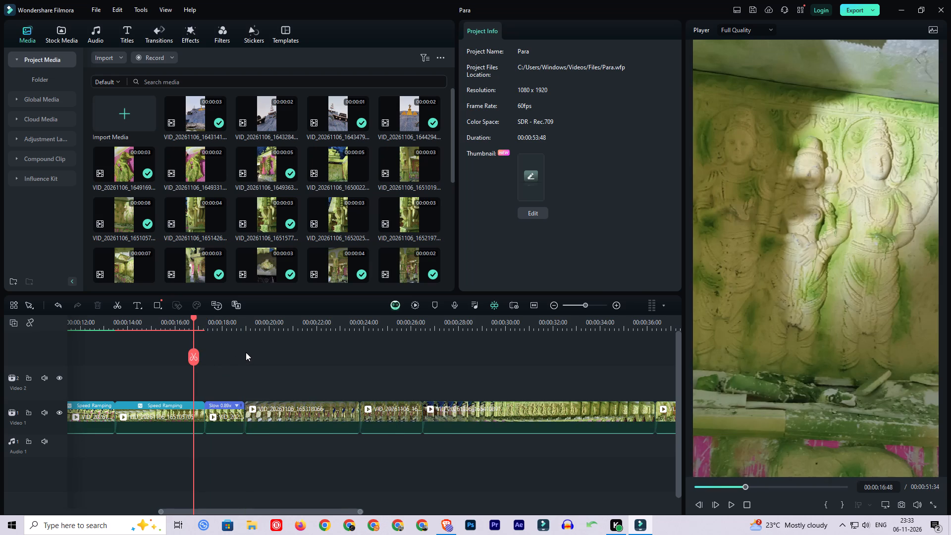
key("Return")
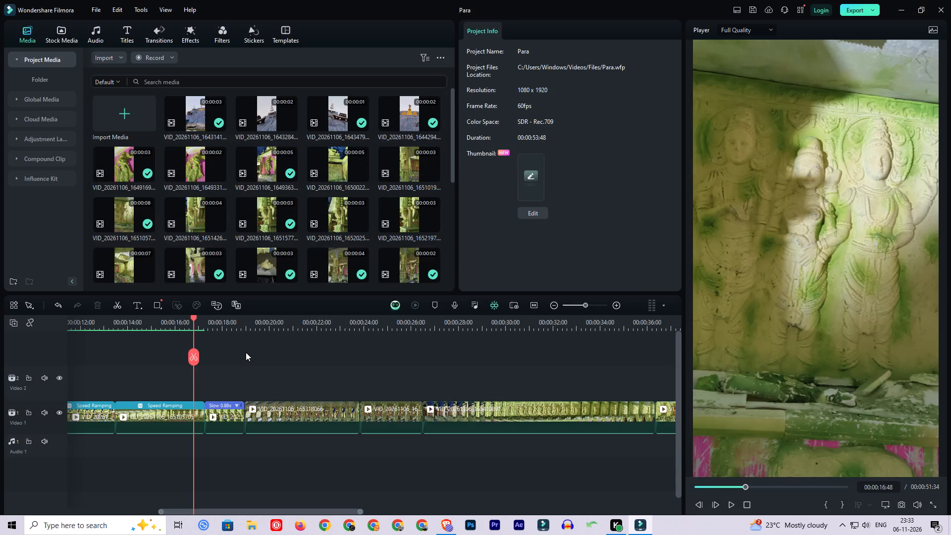
key("ctrl+s")
Play into the tenth clip, split it at about 00:00:19:33, delete its beginning and close the resulting gap.
key("space")
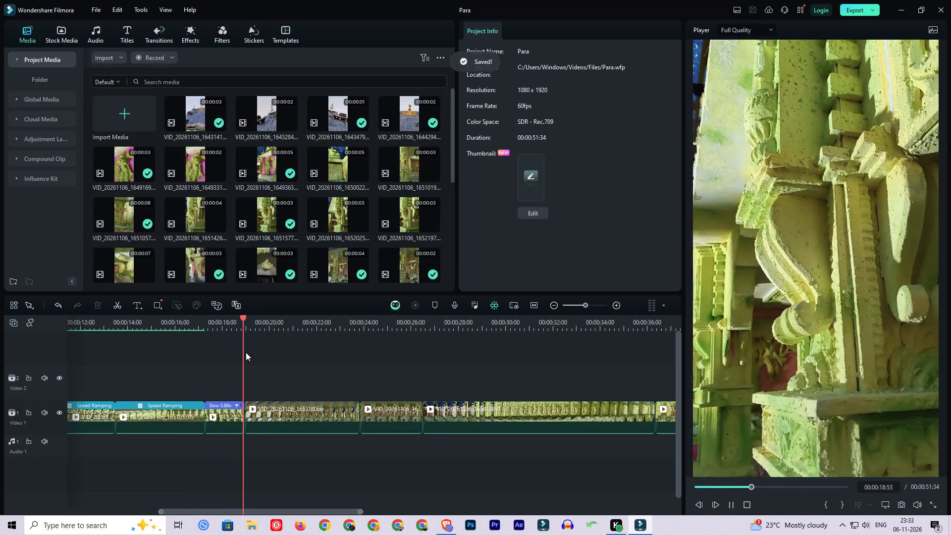
key("space")
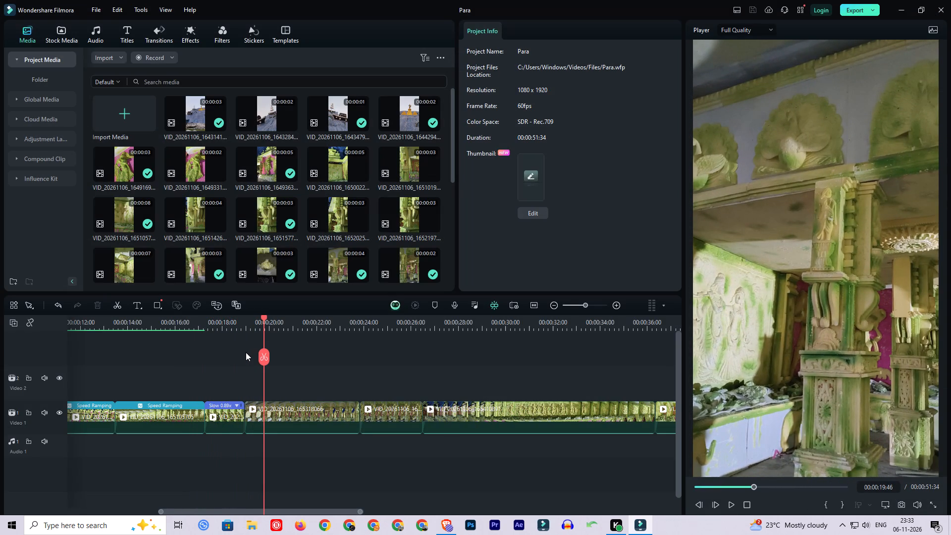
left_click(261, 326)
left_click(264, 354)
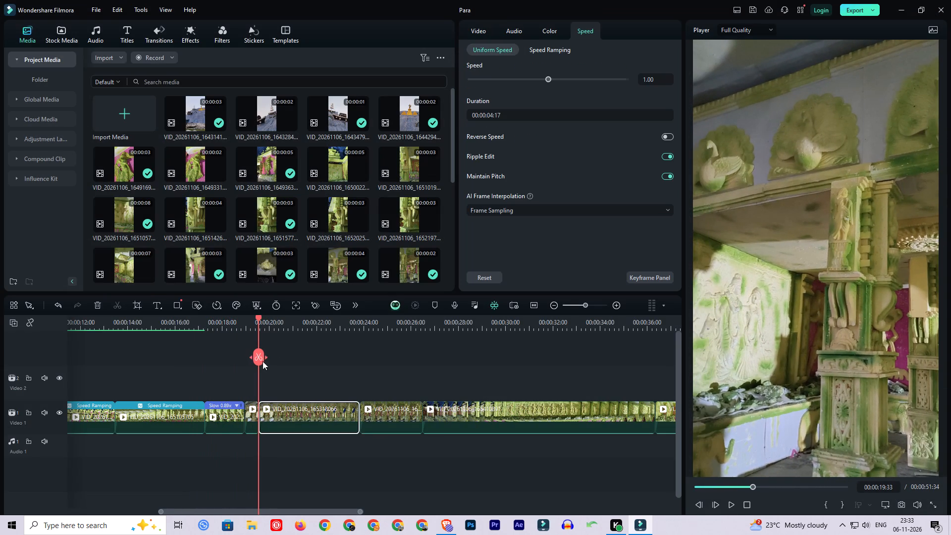
left_click(248, 418)
key("Delete")
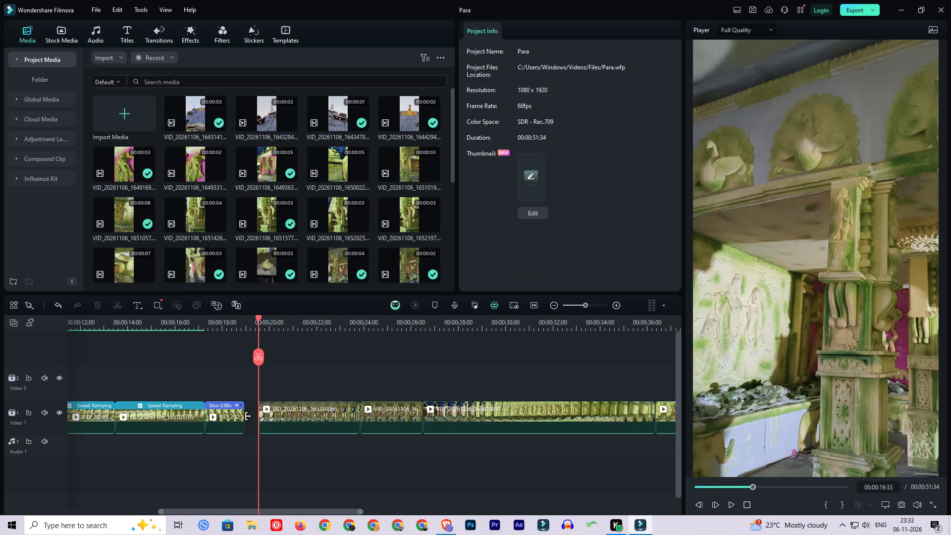
left_click(248, 414)
key("Delete")
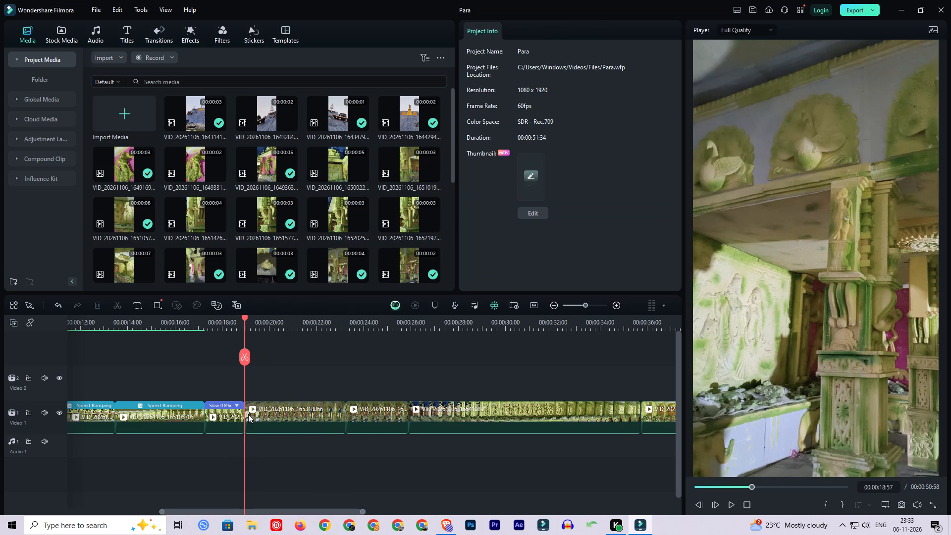
Play through the tenth clip, split it at about 00:00:22:28 and delete its end piece.
key("space")
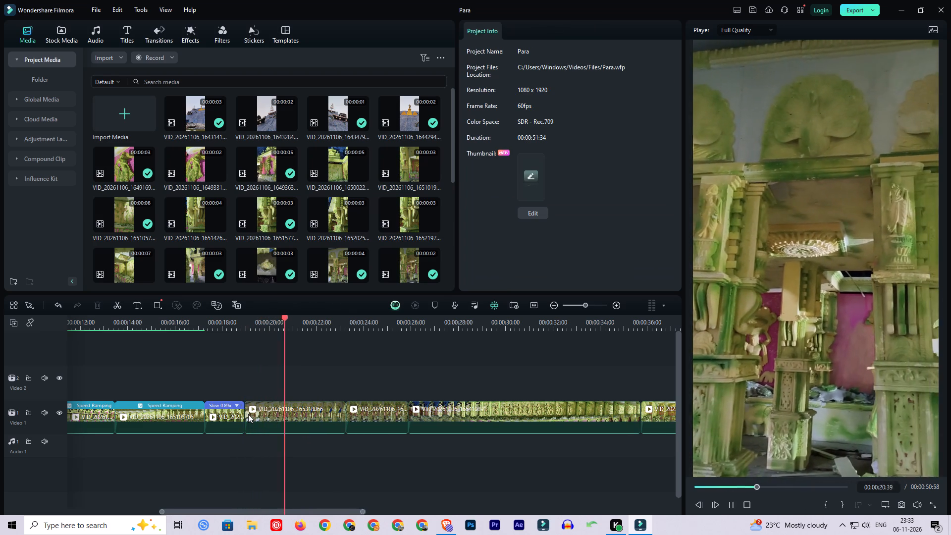
key("space")
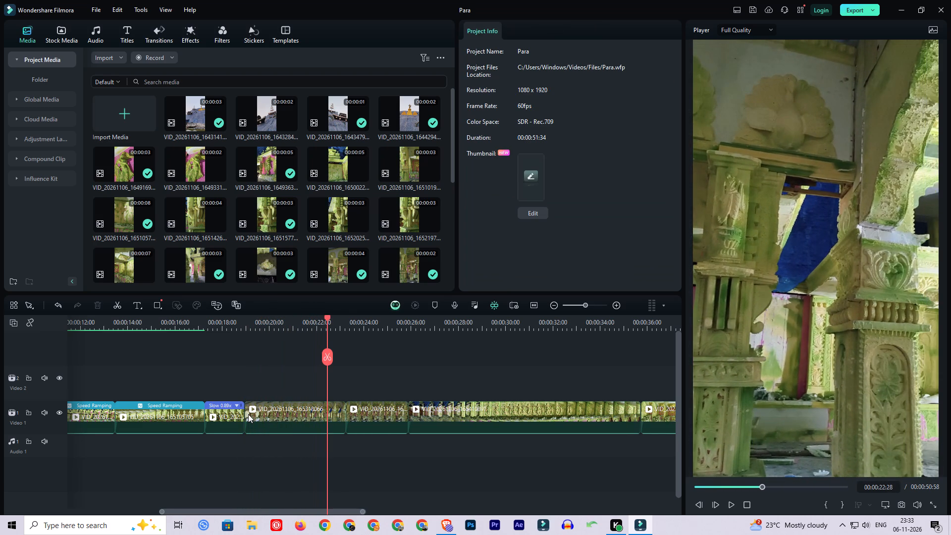
left_click(324, 358)
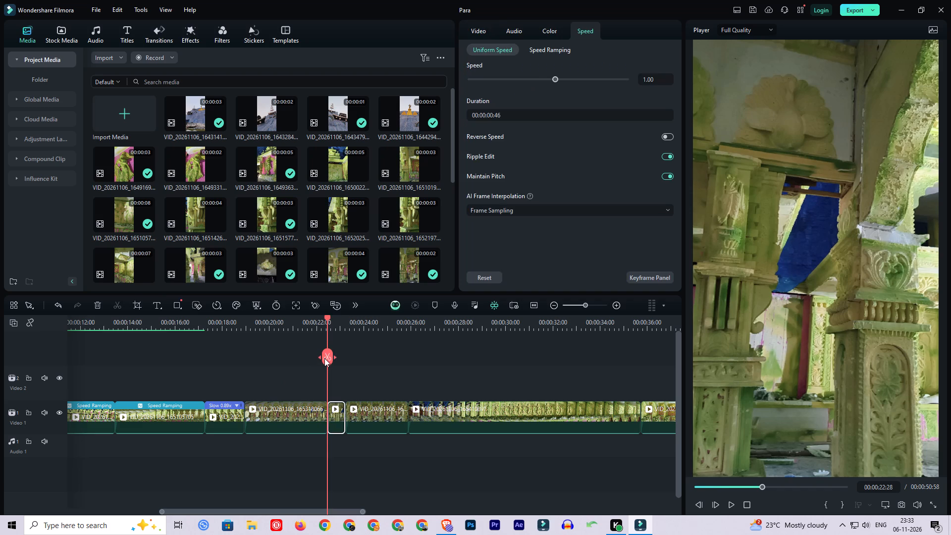
key("Delete")
Set the trimmed tenth clip's uniform speed to 1.15.
left_click(271, 322)
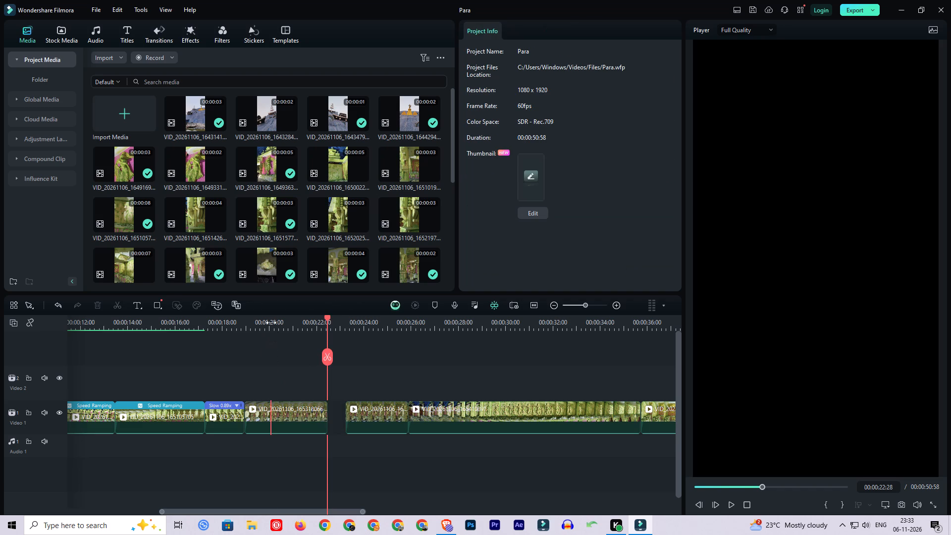
left_click(302, 418)
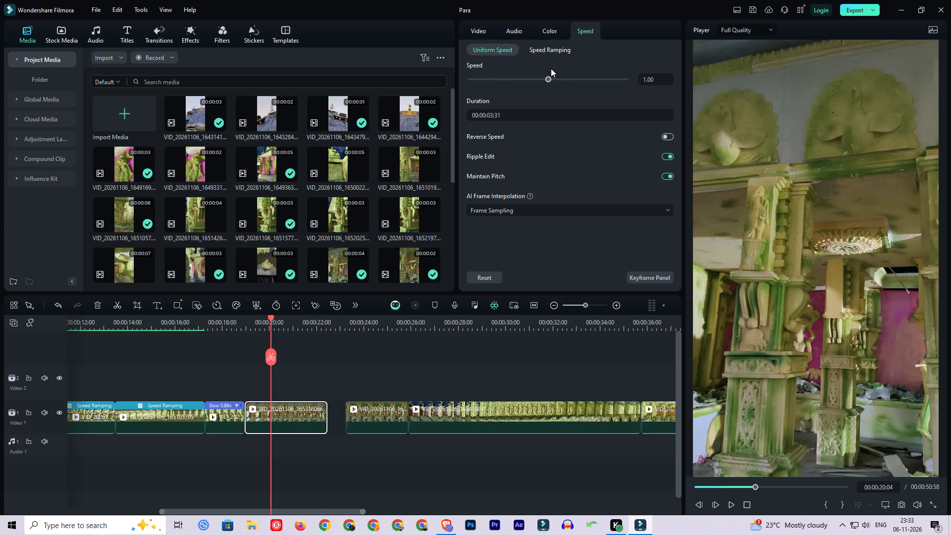
left_click(549, 75)
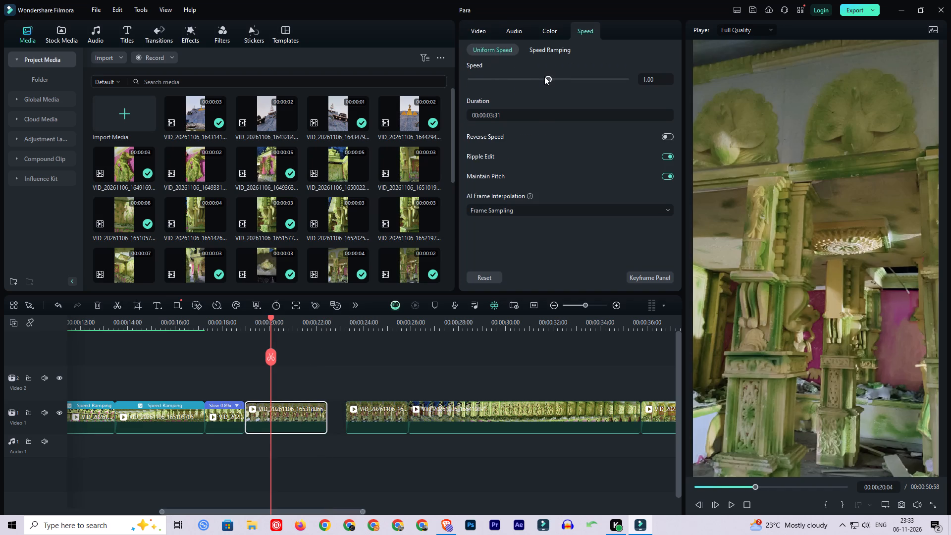
left_click(551, 79)
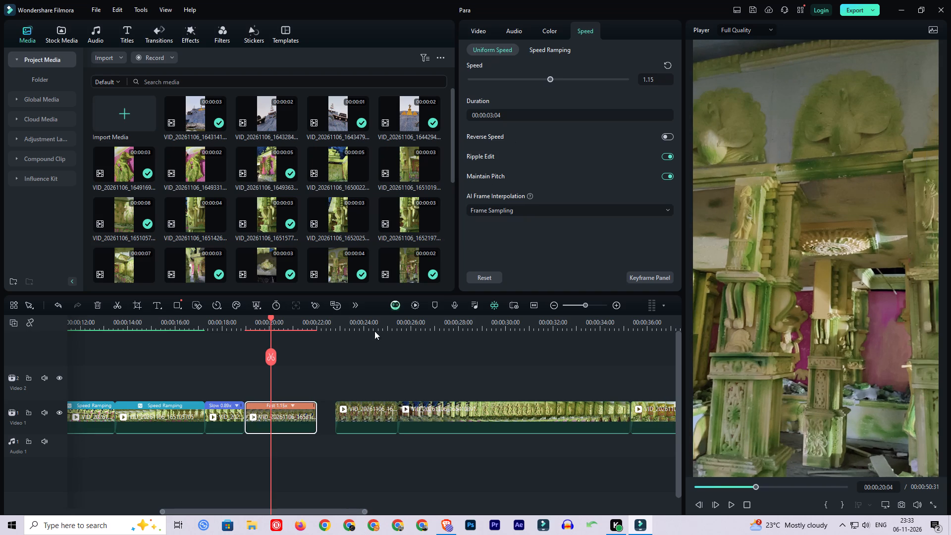
Place the playhead at about 00:00:18:49, just before the tenth clip, and render the timeline preview.
left_click(241, 320)
left_click(290, 357)
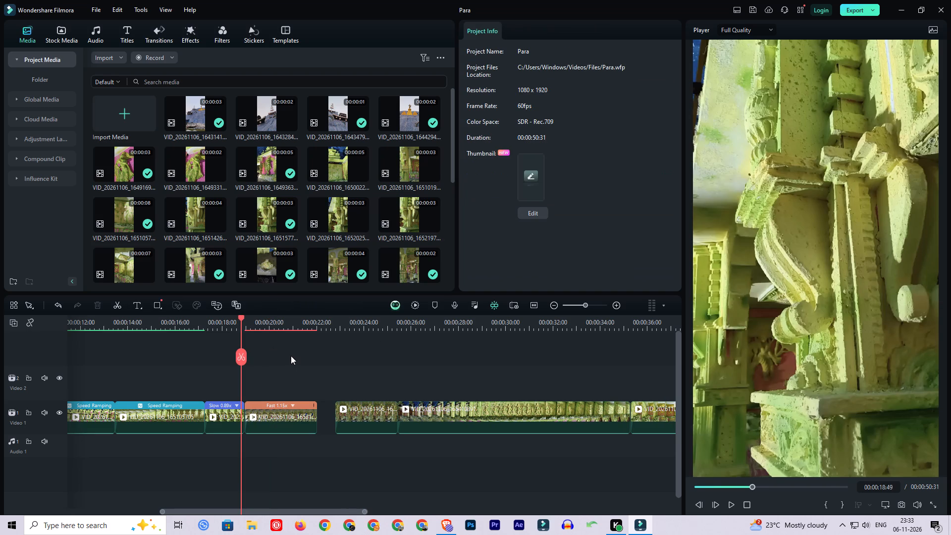
key("Return")
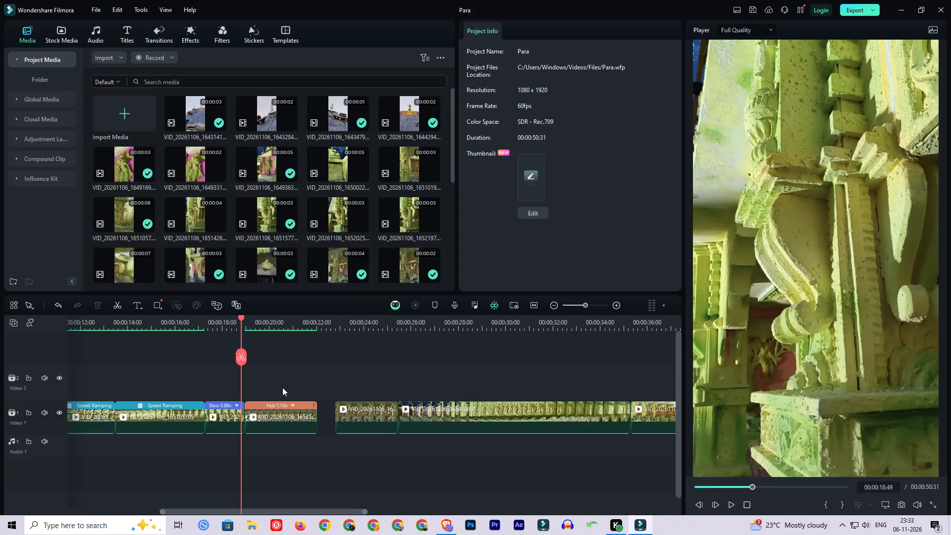
Play back the tenth clip and split the eleventh clip at about 00:00:24:11.
left_click(283, 387)
key("space")
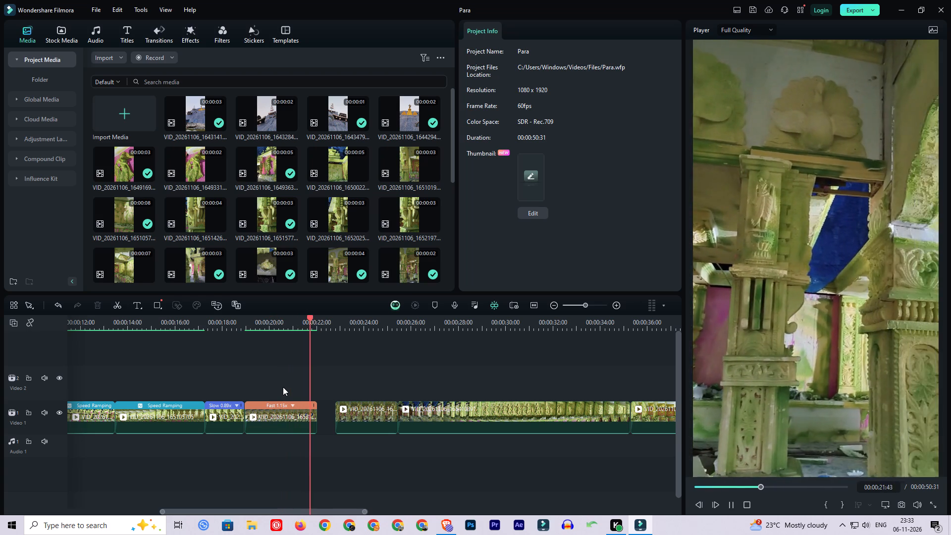
key("space")
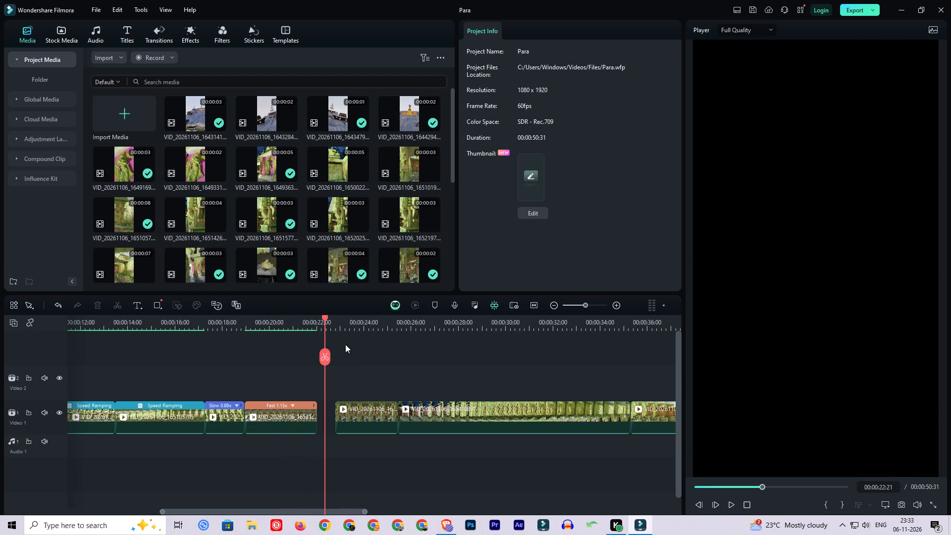
left_click(339, 333)
left_click(336, 324)
left_click_drag(336, 323, 340, 323)
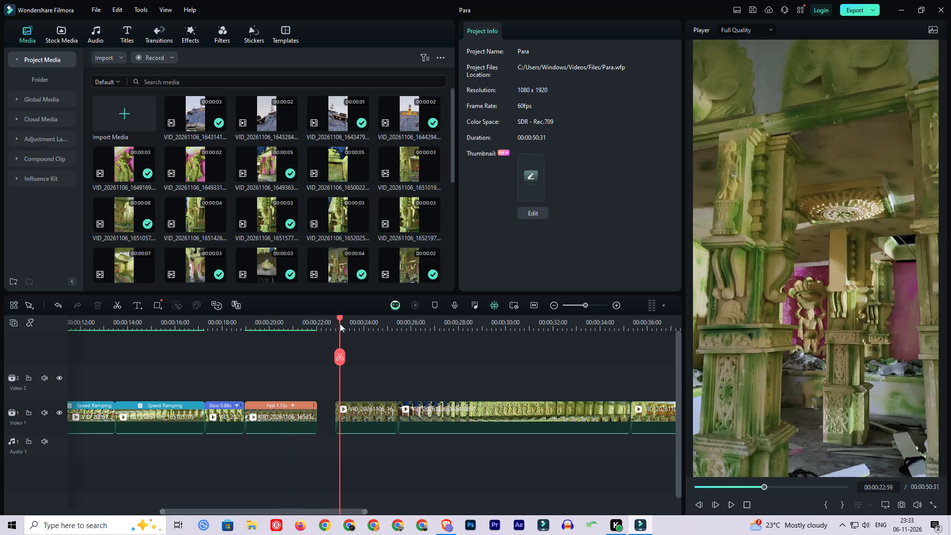
left_click_drag(340, 323, 370, 330)
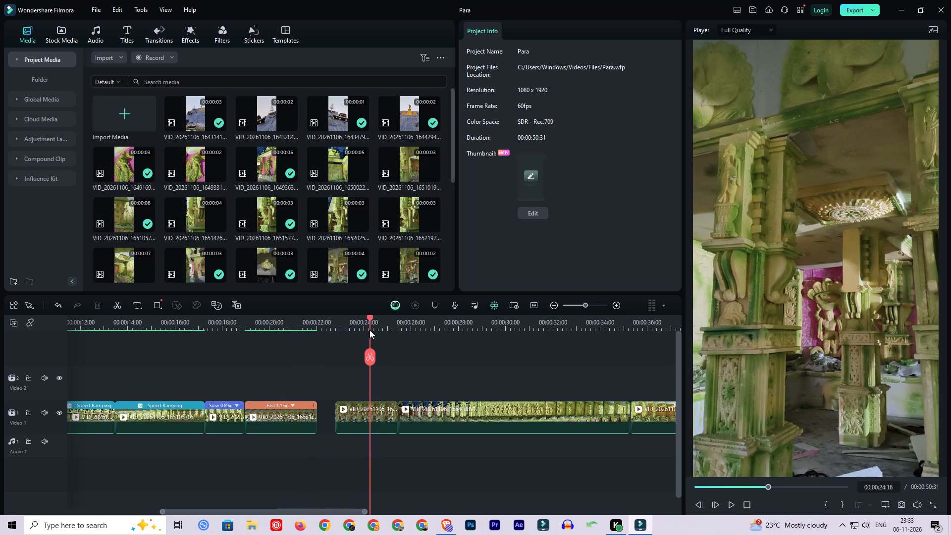
left_click_drag(370, 330, 368, 330)
left_click(371, 358)
Split the eleventh clip again at about 00:00:25:12 and delete its beginning and end pieces.
left_click_drag(367, 324, 379, 325)
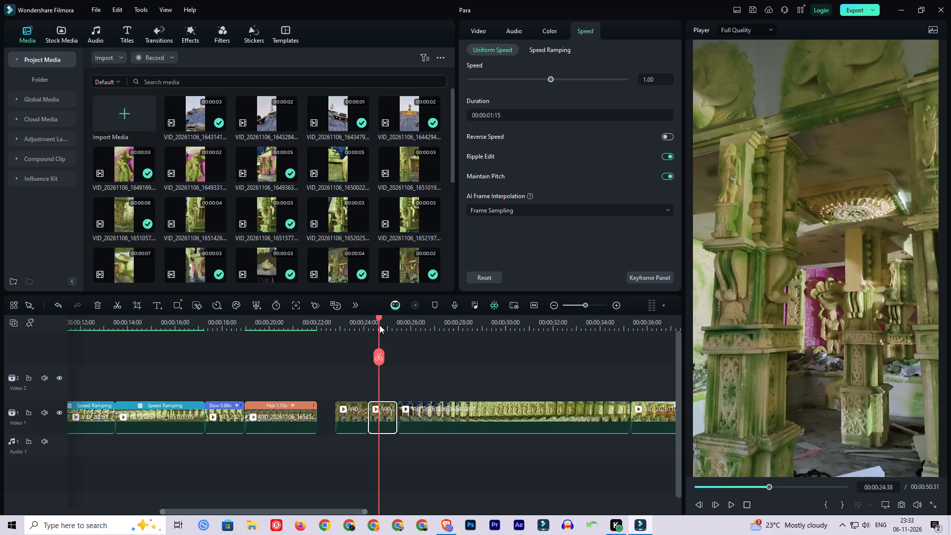
left_click_drag(379, 325, 391, 327)
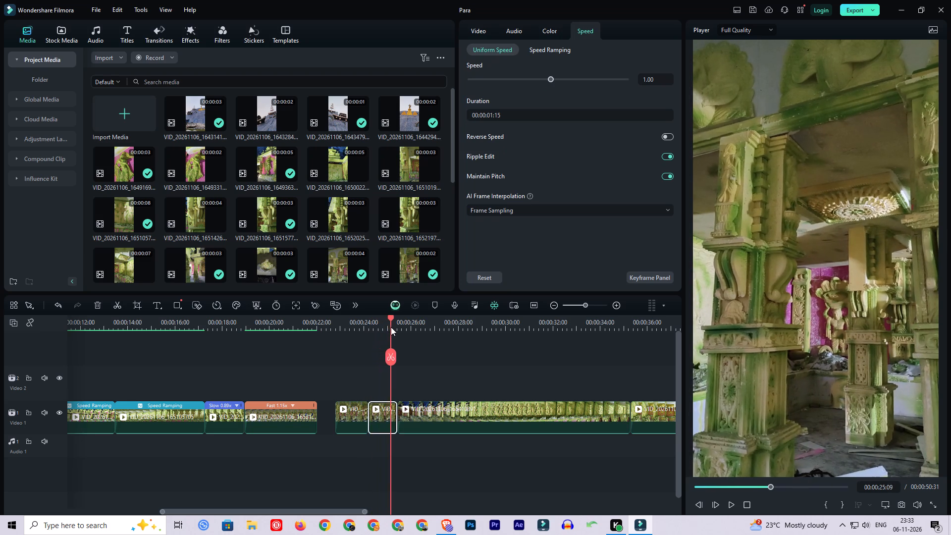
left_click_drag(391, 327, 392, 327)
left_click(392, 354)
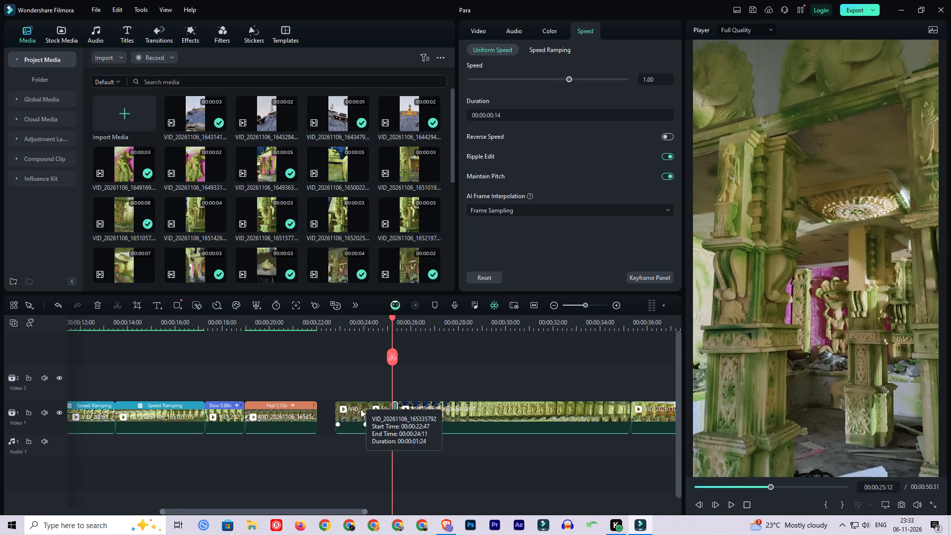
left_click(361, 409, "ctrl")
key("Delete")
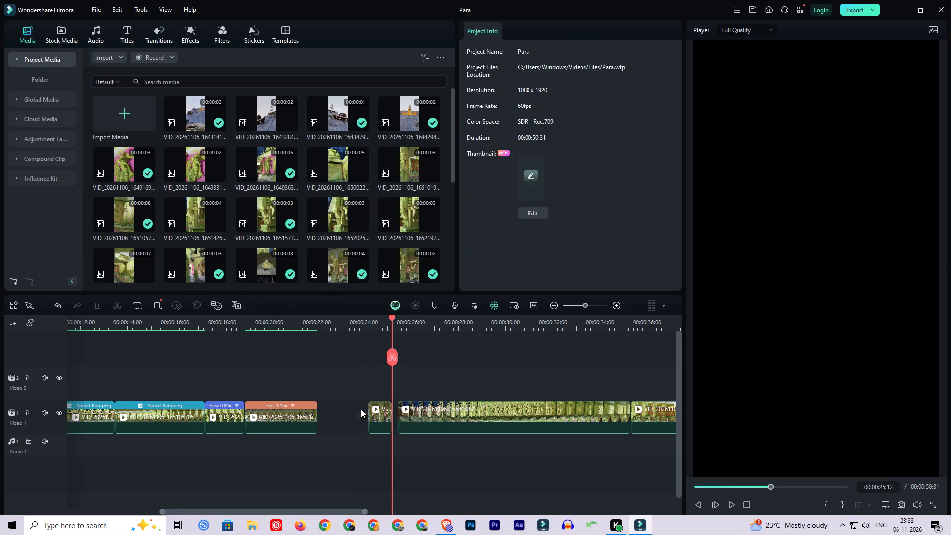
Raise the remaining middle piece of the eleventh clip to a uniform speed slightly faster than normal.
left_click(380, 415)
left_click_drag(549, 76, 552, 77)
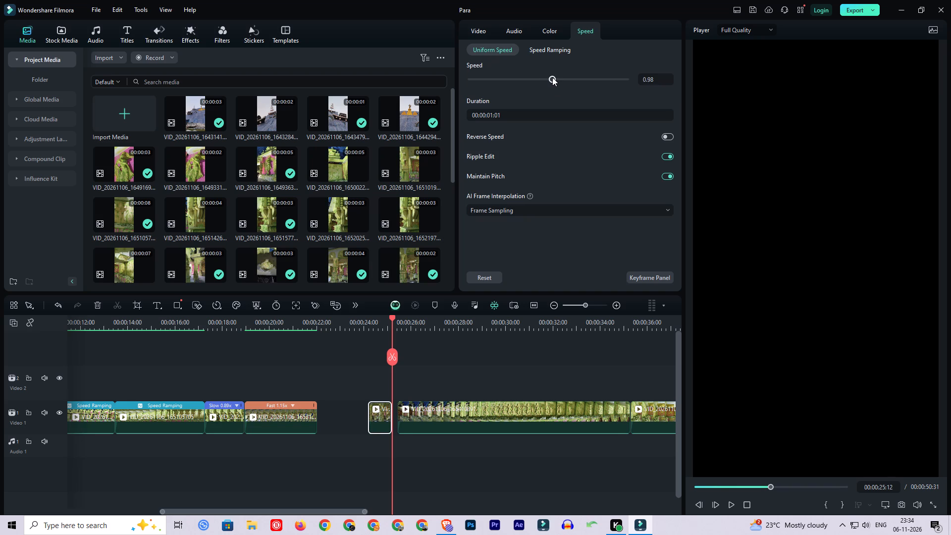
left_click_drag(552, 77, 555, 78)
Close the gaps before and after the trimmed eleventh clip.
left_click(356, 404)
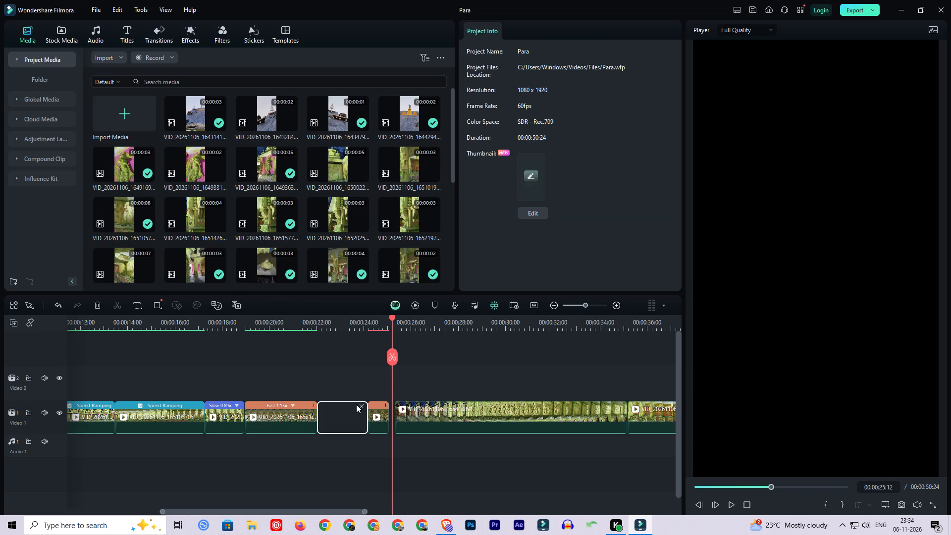
key("Delete")
left_click(343, 412)
key("Delete")
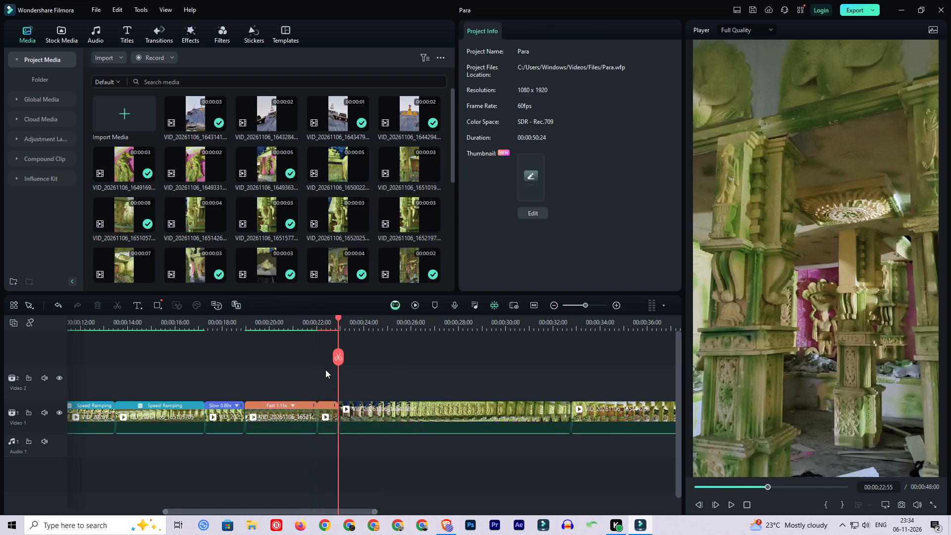
Render the timeline preview and play from about 00:00:21:48 through the eleventh clip into the twelfth.
left_click(312, 324)
left_click(349, 356)
key("Return")
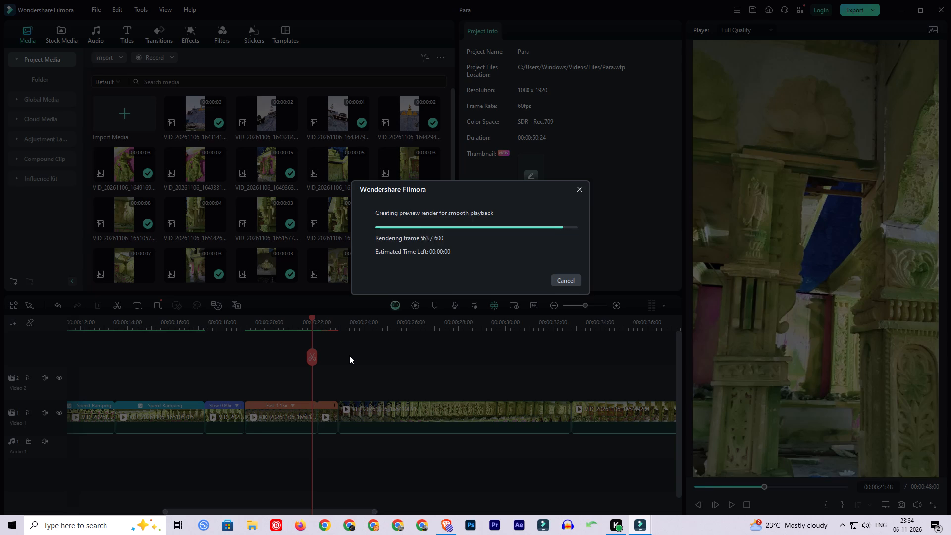
key("space")
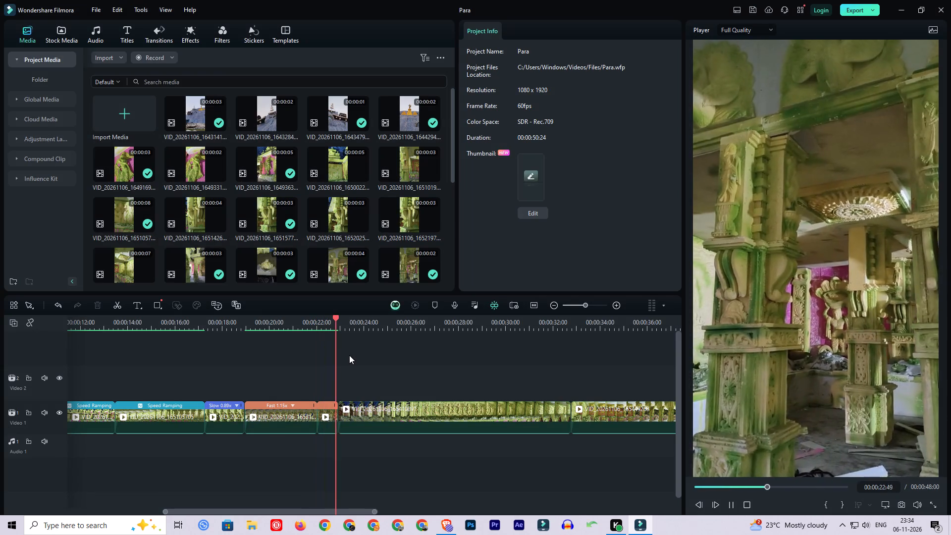
key("space")
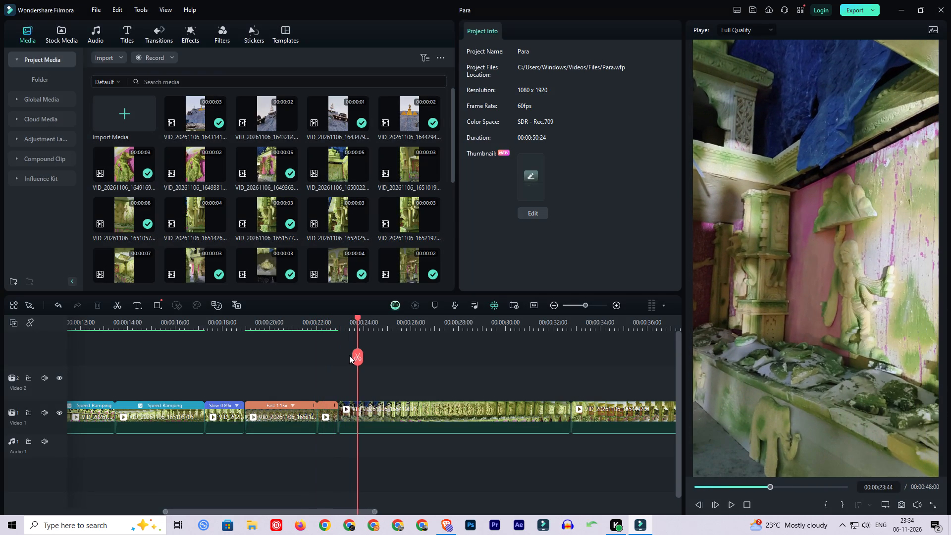
Scrub through the long twelfth clip into the thirteenth and split the thirteenth clip at about 00:00:35:56.
left_click_drag(356, 322, 374, 323)
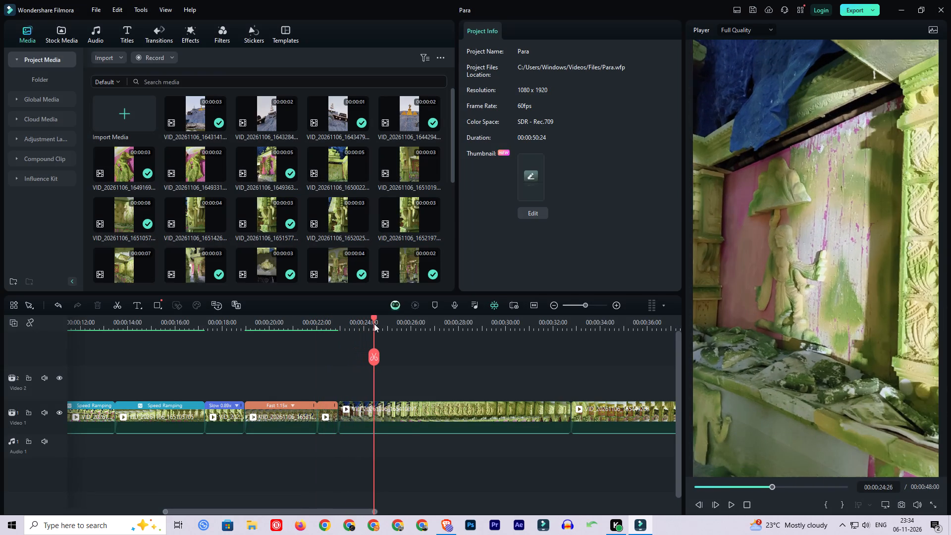
left_click_drag(374, 323, 413, 328)
left_click_drag(291, 510, 324, 510)
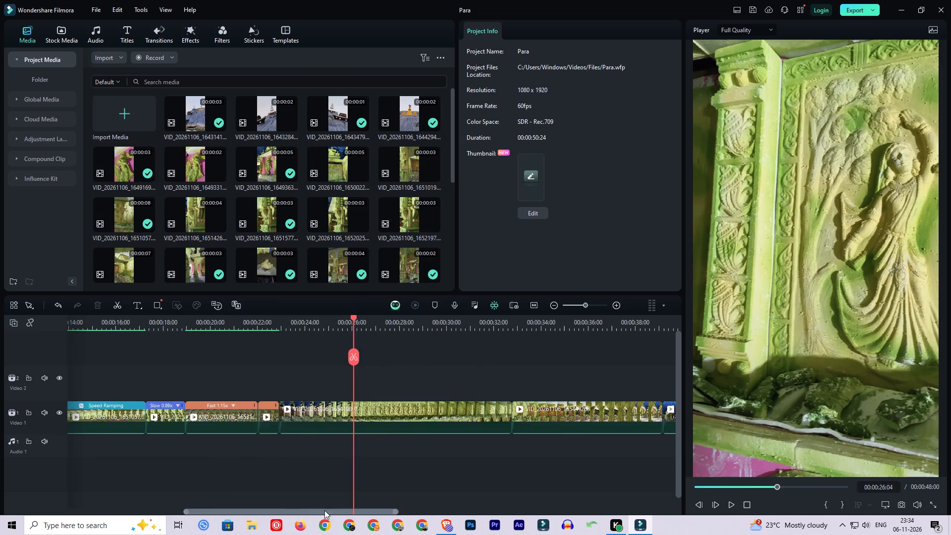
left_click_drag(324, 510, 359, 508)
left_click_drag(442, 511, 470, 507)
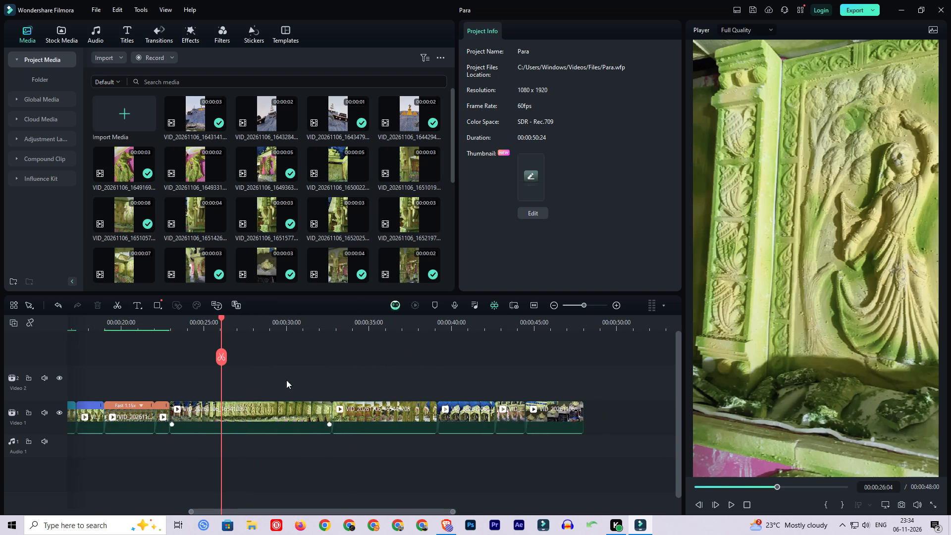
left_click_drag(221, 320, 255, 323)
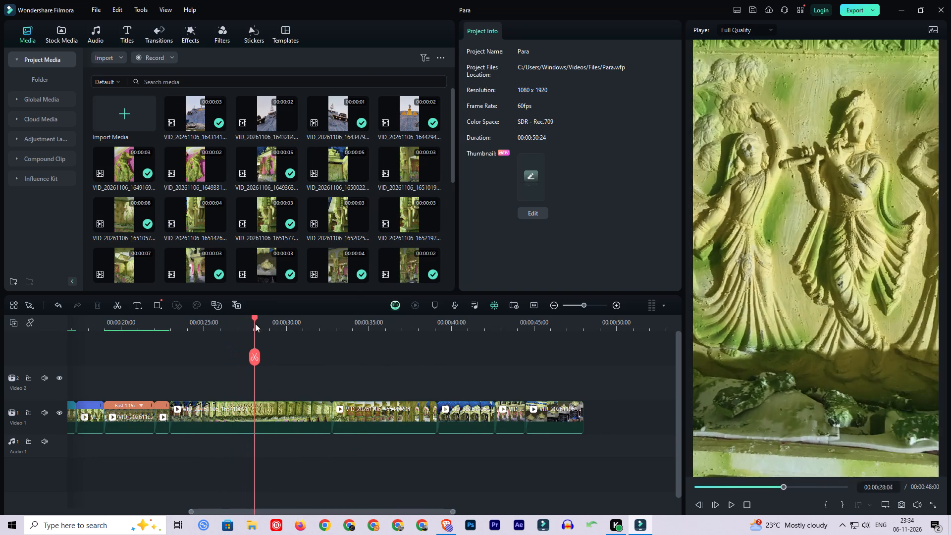
left_click_drag(255, 323, 330, 325)
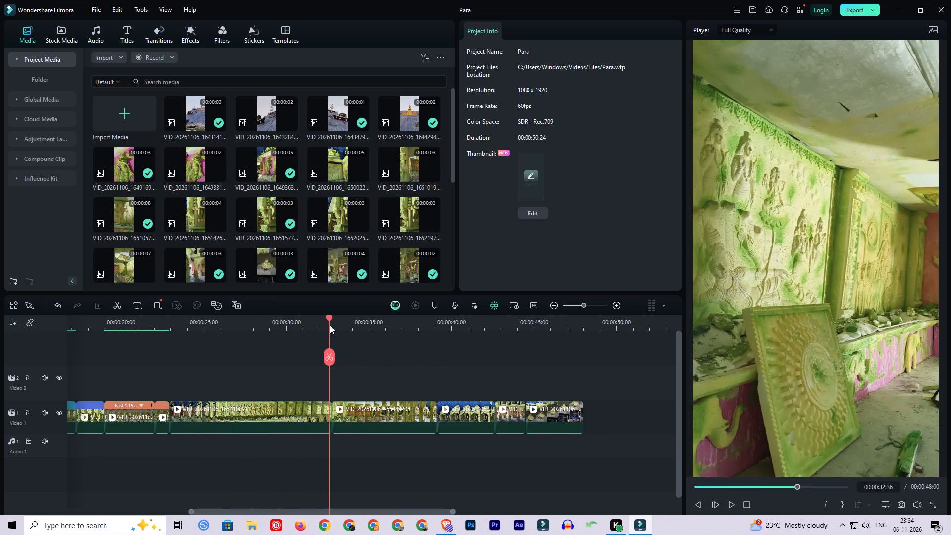
left_click_drag(330, 325, 381, 327)
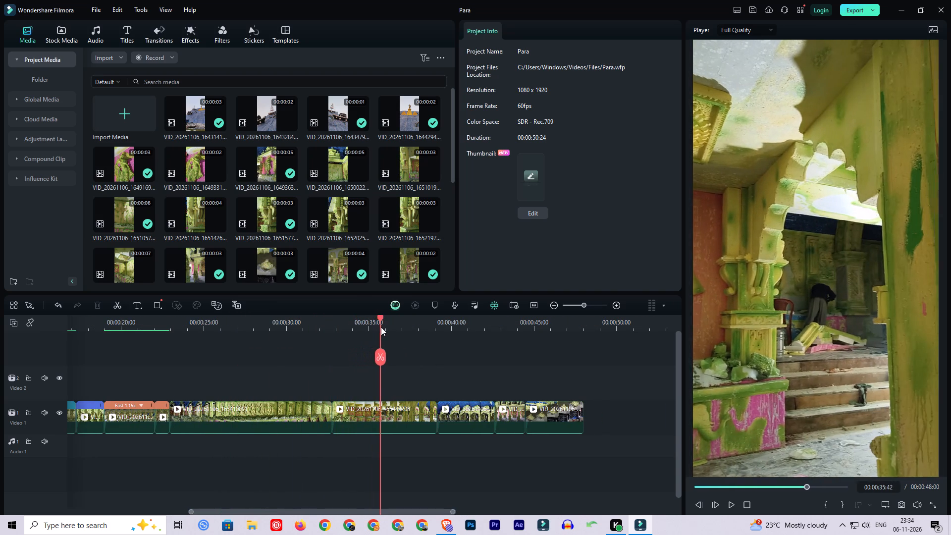
left_click_drag(381, 327, 384, 327)
left_click(384, 355)
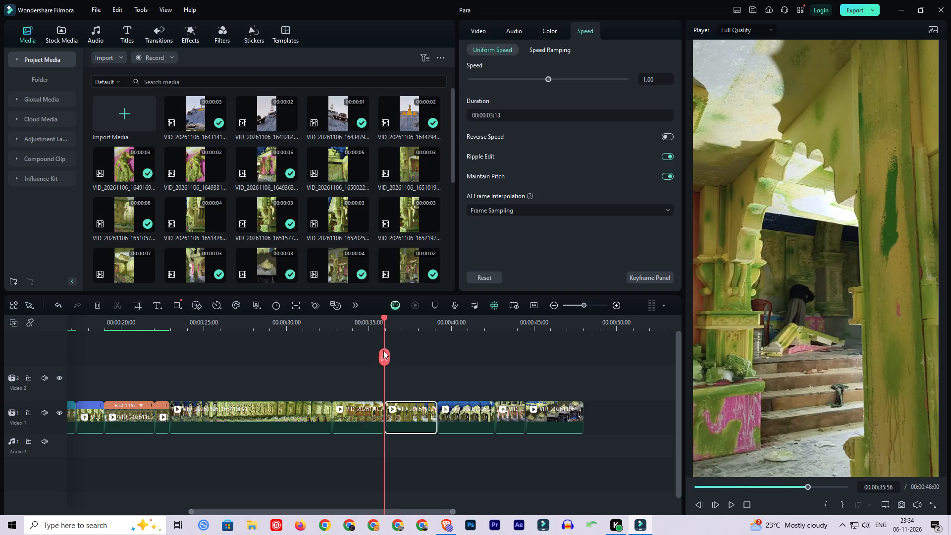
Scrub on into the fourteenth clip, the blue-ceiling arch shot, and split it at about 00:00:39:48.
left_click_drag(384, 326, 435, 333)
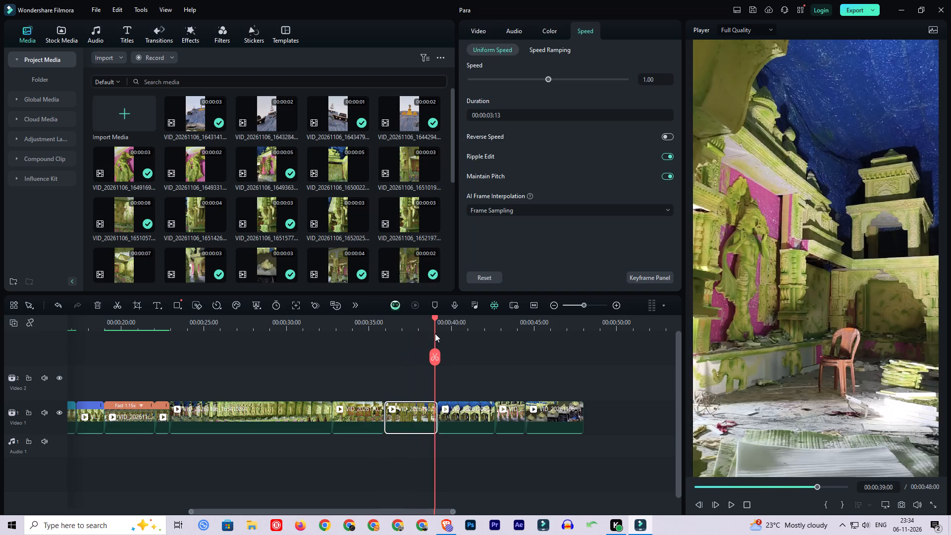
left_click_drag(435, 333, 444, 334)
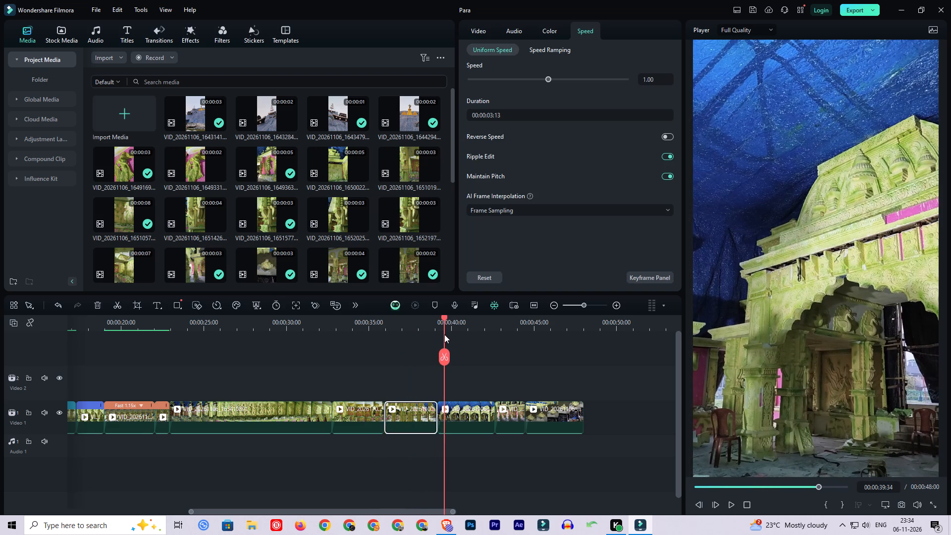
left_click_drag(444, 334, 425, 335)
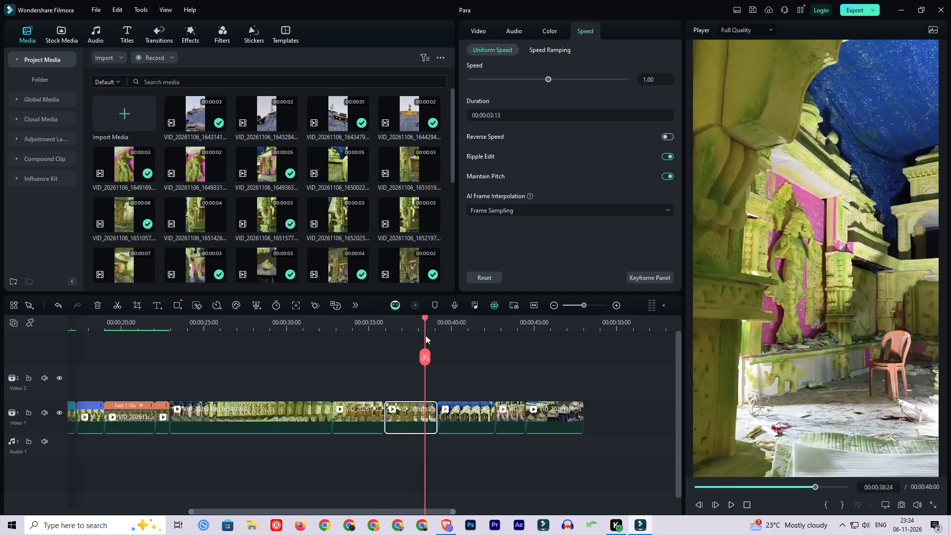
left_click_drag(425, 335, 448, 335)
left_click(450, 357)
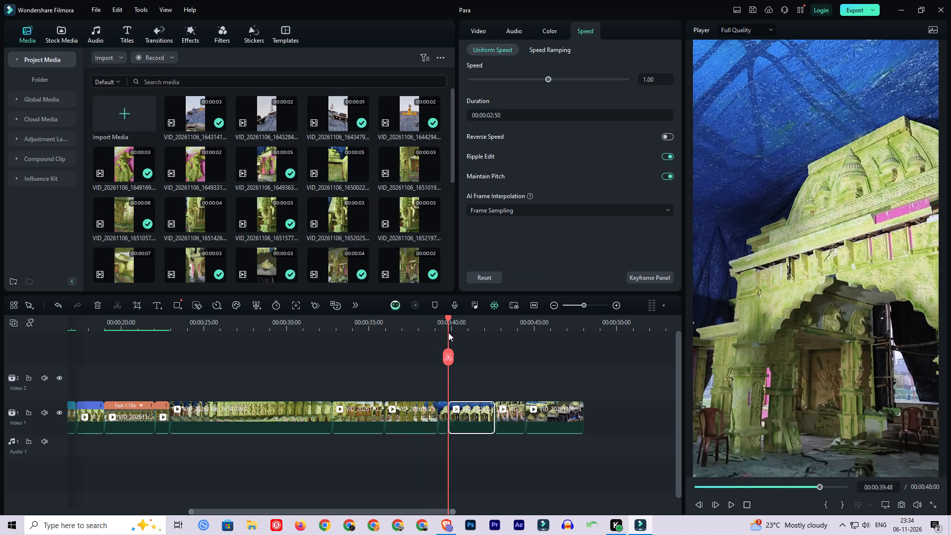
Split the fourteenth clip again at about 00:00:41:36 and delete its beginning and end pieces.
left_click_drag(448, 332, 459, 332)
left_click_drag(450, 321, 475, 325)
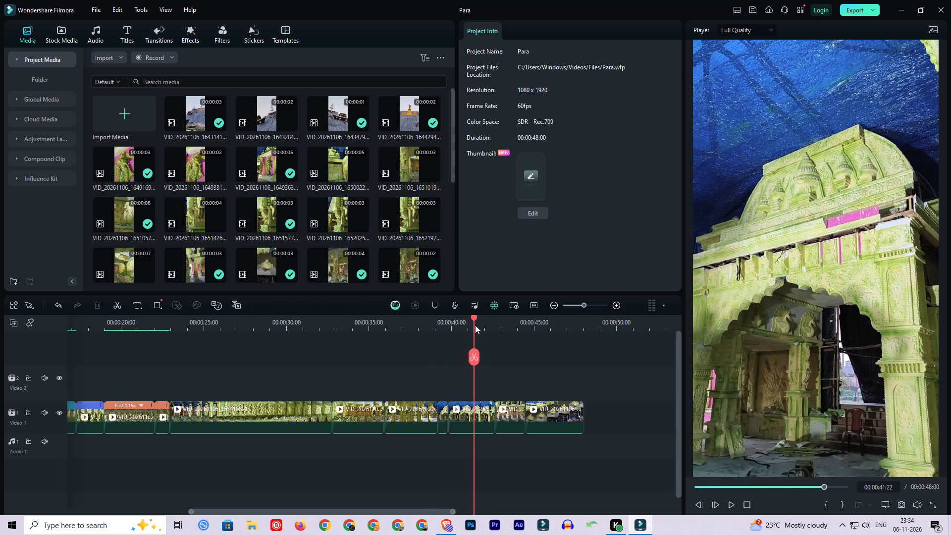
left_click_drag(475, 325, 486, 326)
left_click_drag(486, 326, 489, 326)
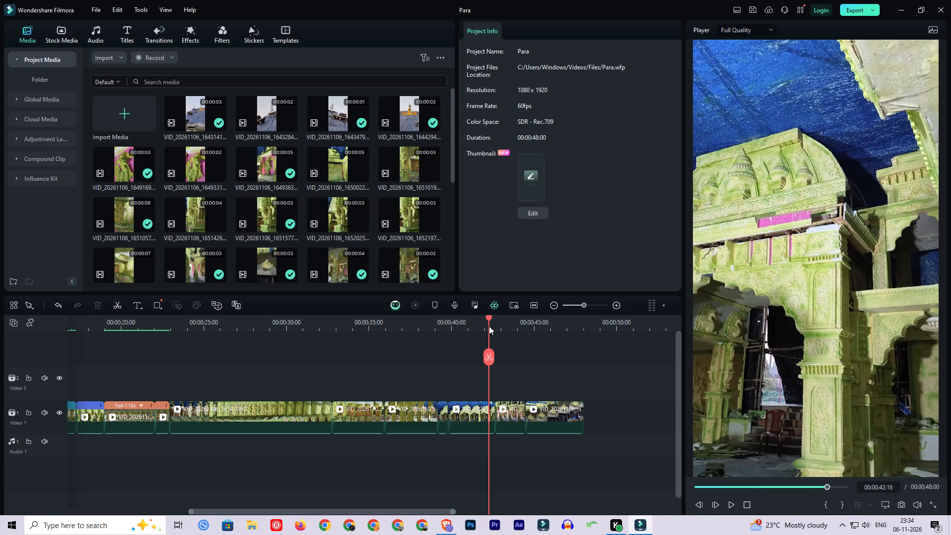
left_click_drag(489, 326, 470, 329)
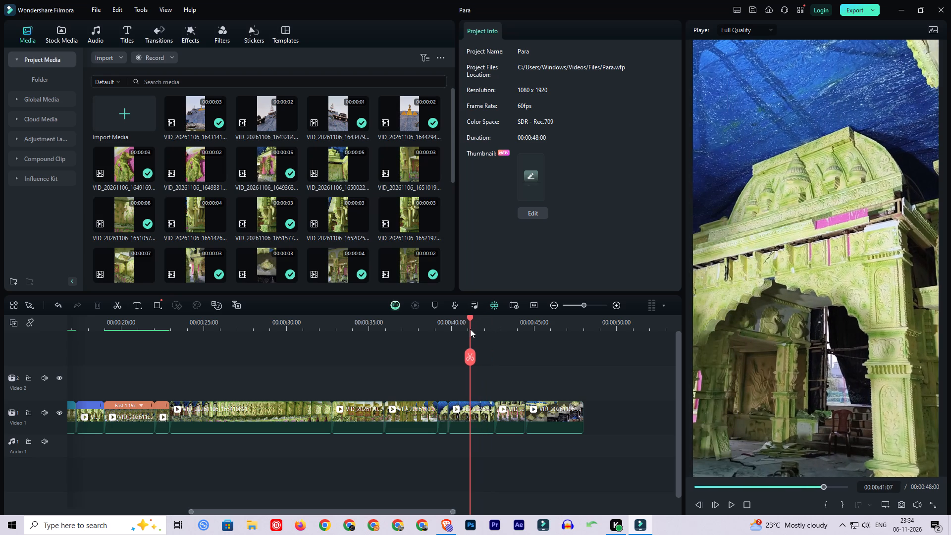
left_click_drag(470, 329, 478, 328)
left_click(477, 361)
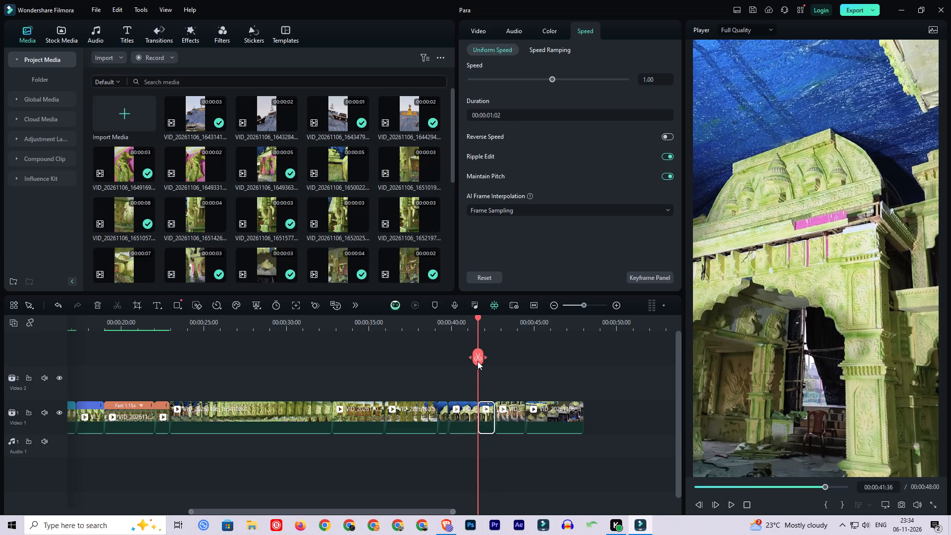
left_click(443, 412, "ctrl")
key("Delete")
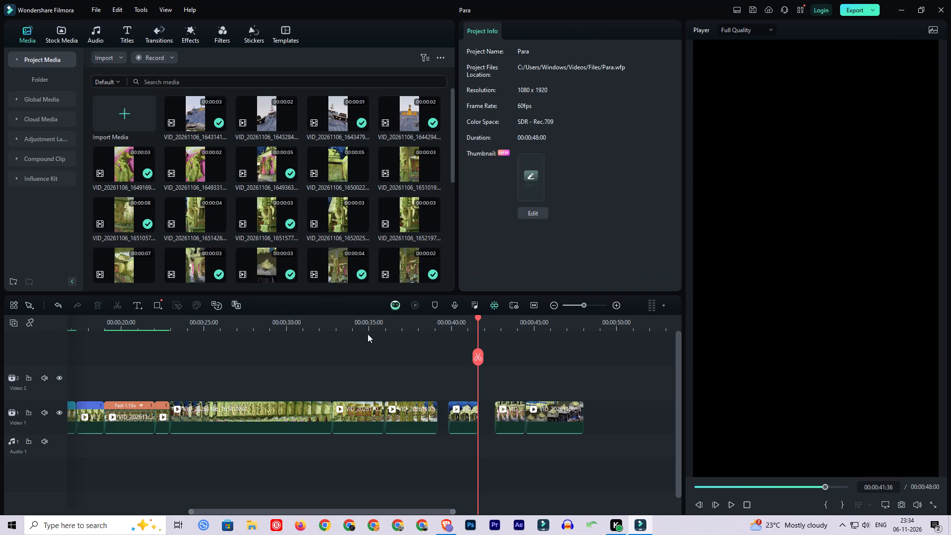
Delete the second piece of the thirteenth clip, from about 00:00:35:56 to its end.
left_click(392, 318)
left_click(397, 418)
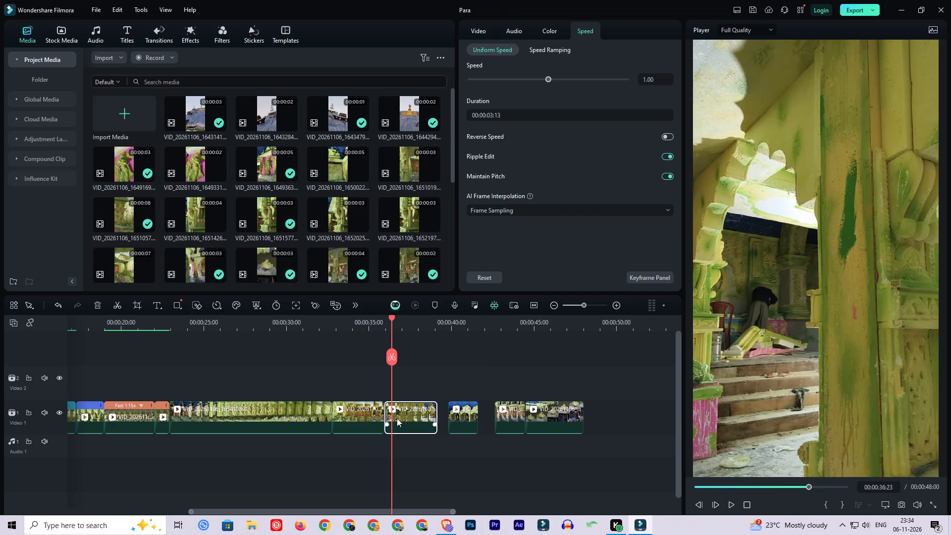
key("Delete")
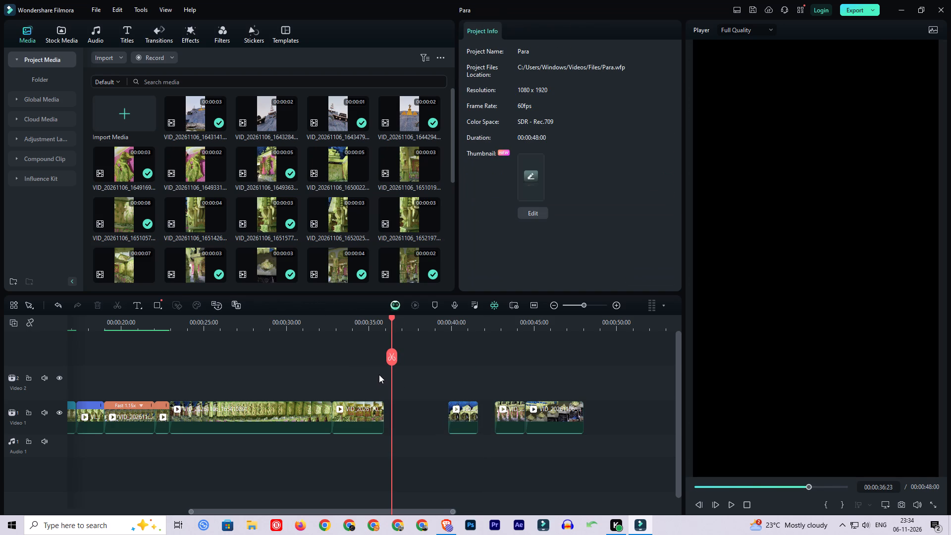
Split the long twelfth clip at about 00:00:26:15, delete its beginning piece and close the gap left behind.
left_click(347, 321)
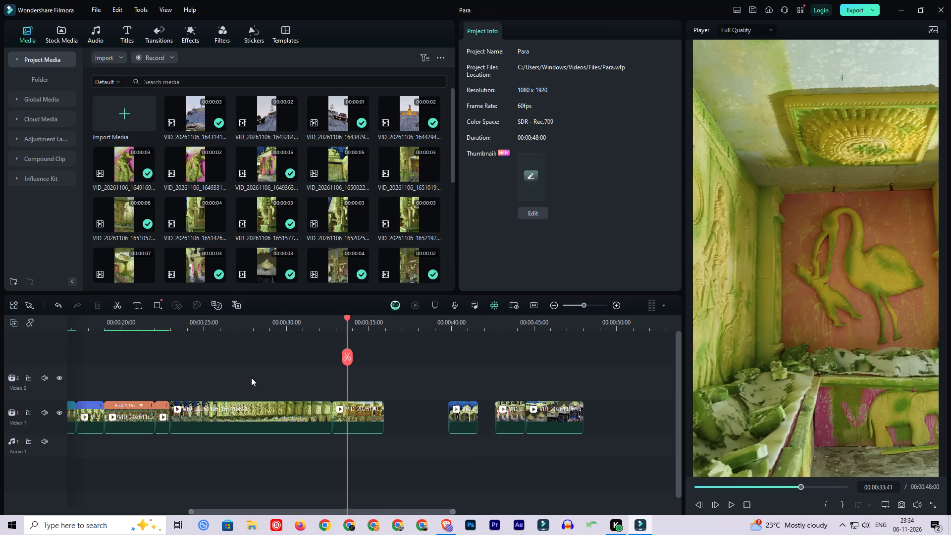
left_click(214, 327)
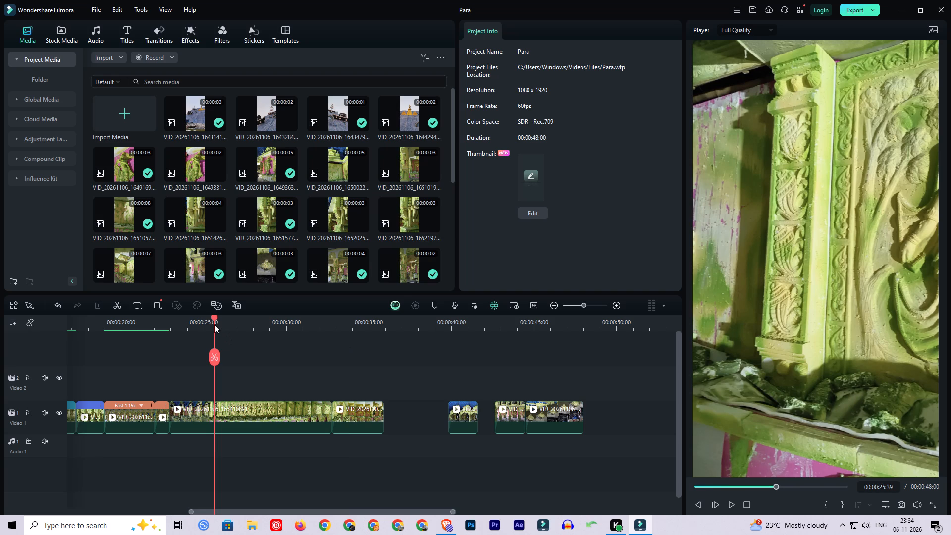
left_click_drag(214, 324, 179, 328)
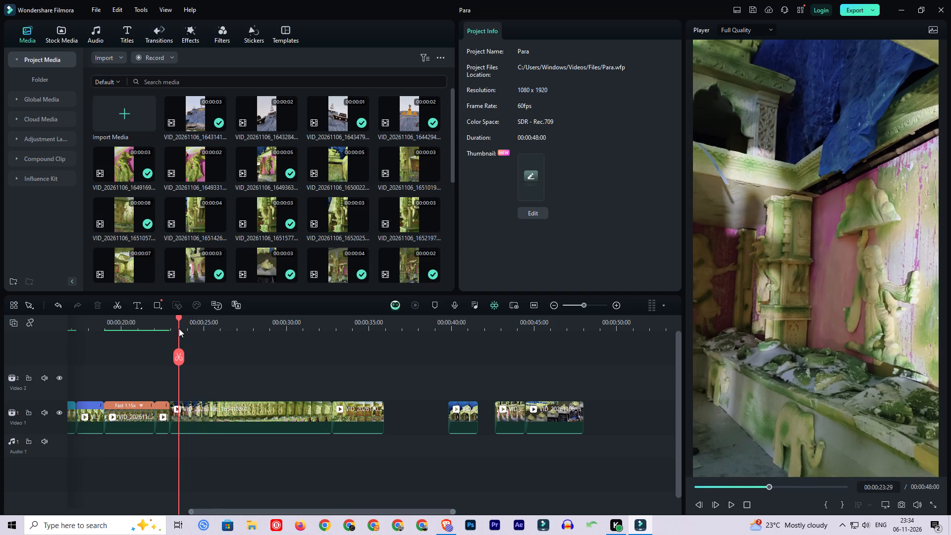
left_click_drag(179, 328, 225, 326)
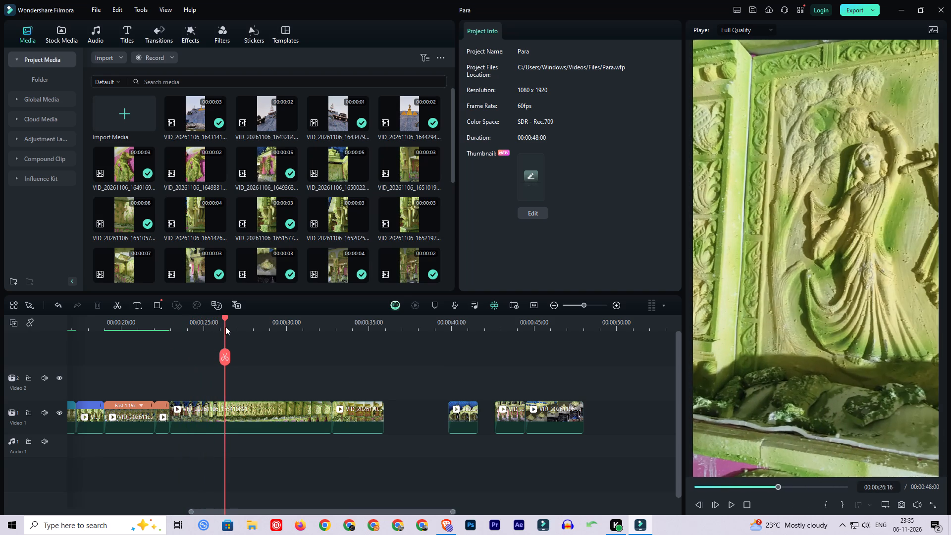
left_click_drag(225, 326, 223, 327)
left_click(224, 359)
left_click(225, 363)
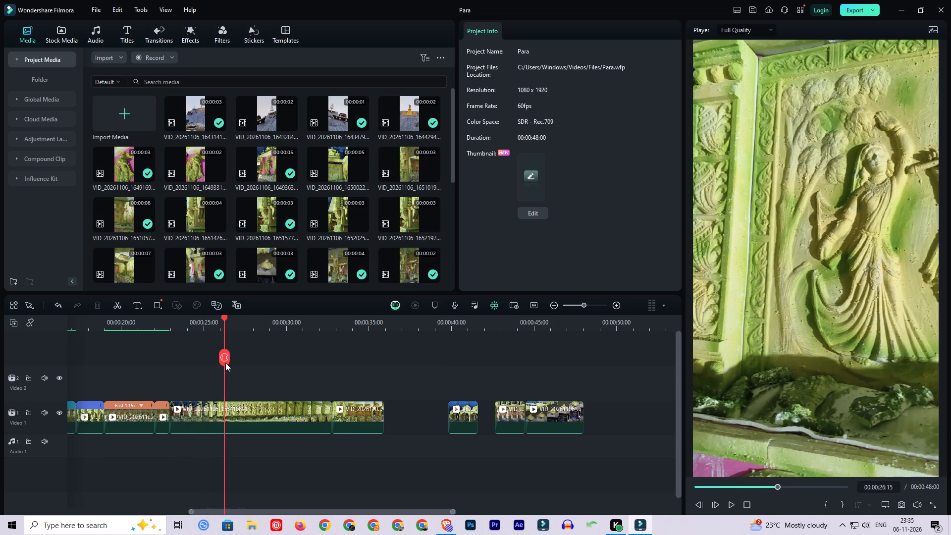
left_click(214, 417)
key("Delete")
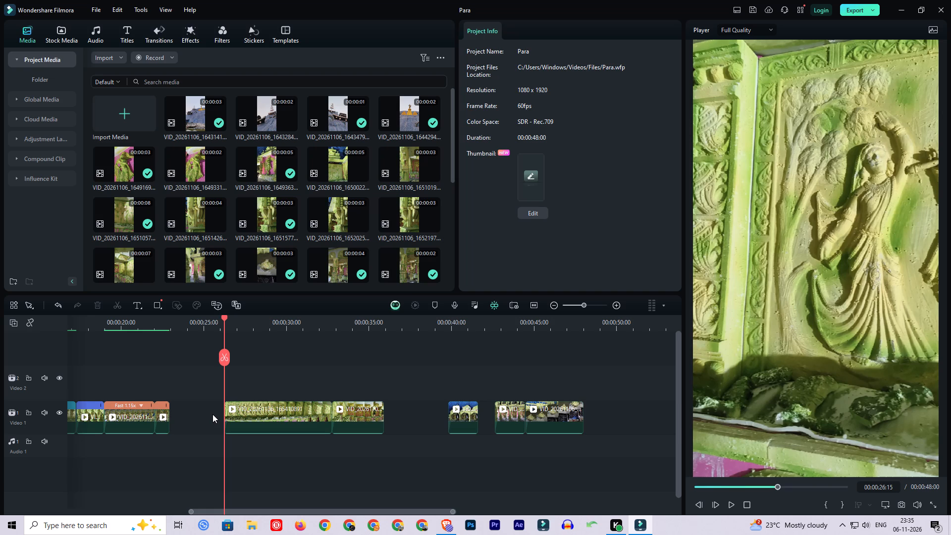
left_click(212, 414)
key("Delete")
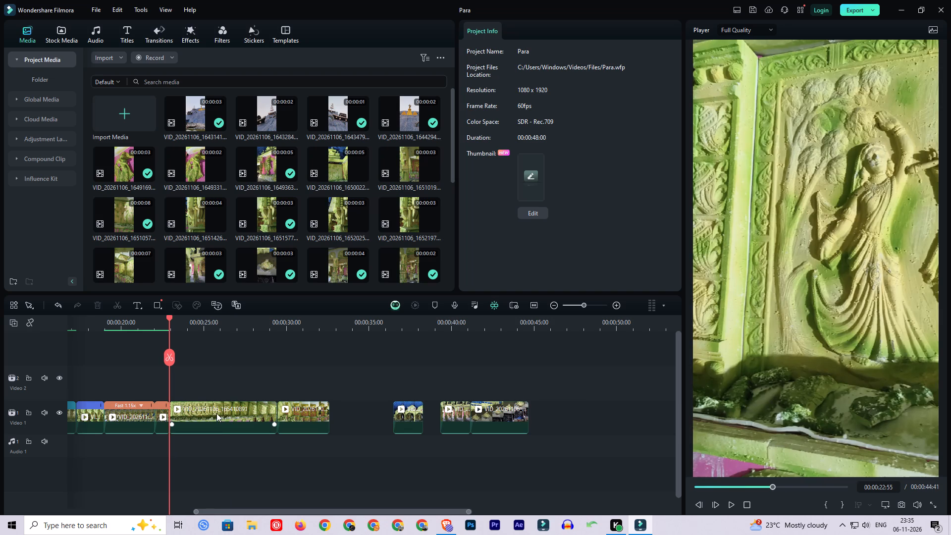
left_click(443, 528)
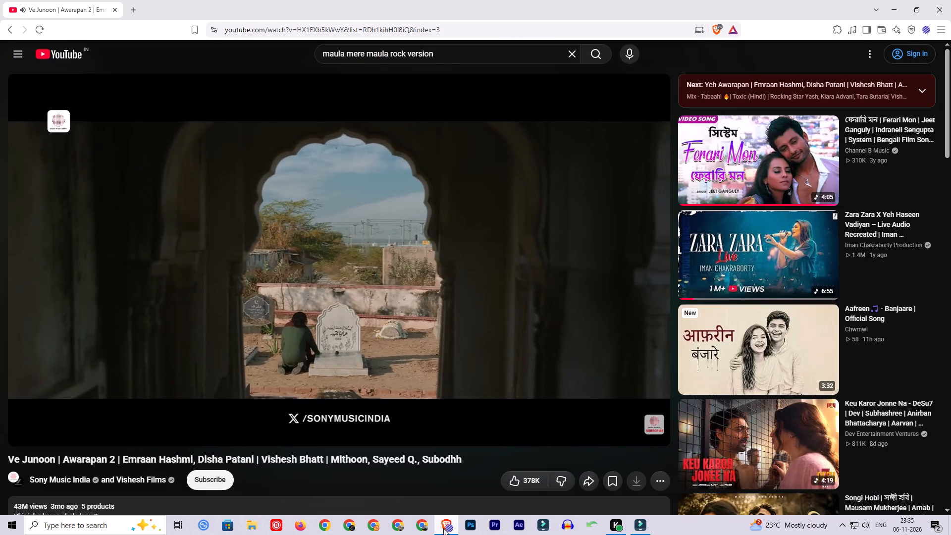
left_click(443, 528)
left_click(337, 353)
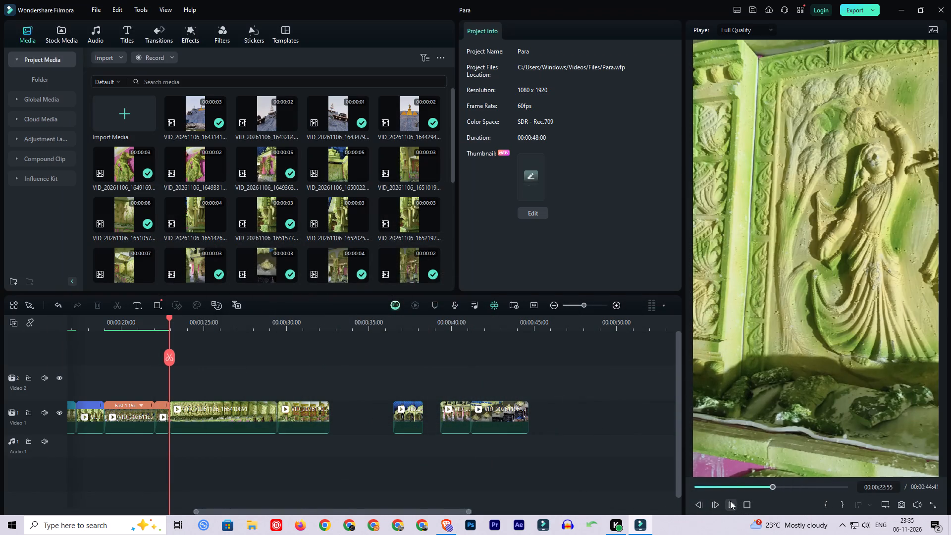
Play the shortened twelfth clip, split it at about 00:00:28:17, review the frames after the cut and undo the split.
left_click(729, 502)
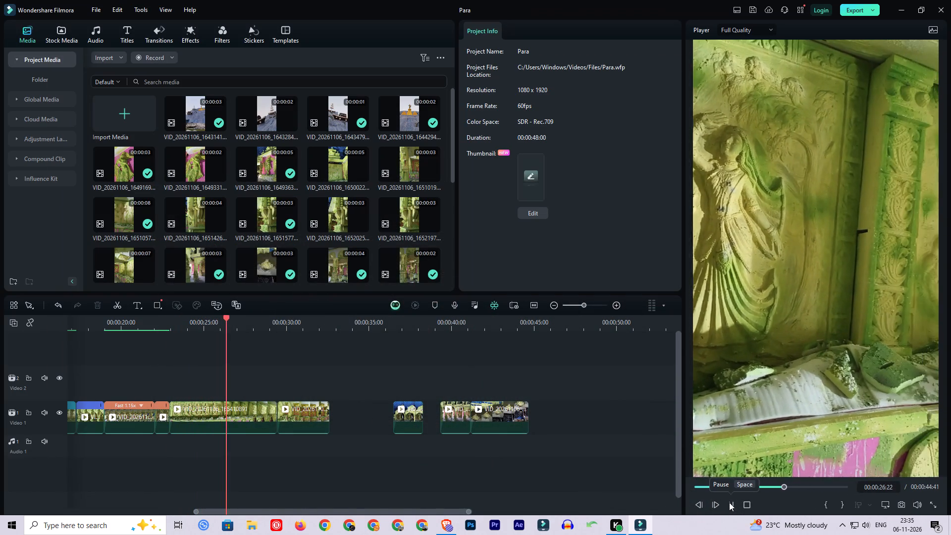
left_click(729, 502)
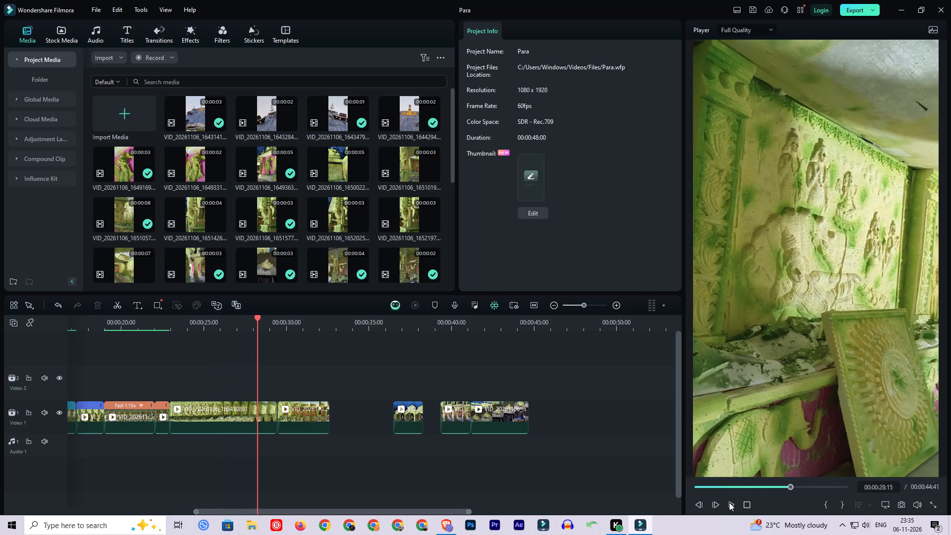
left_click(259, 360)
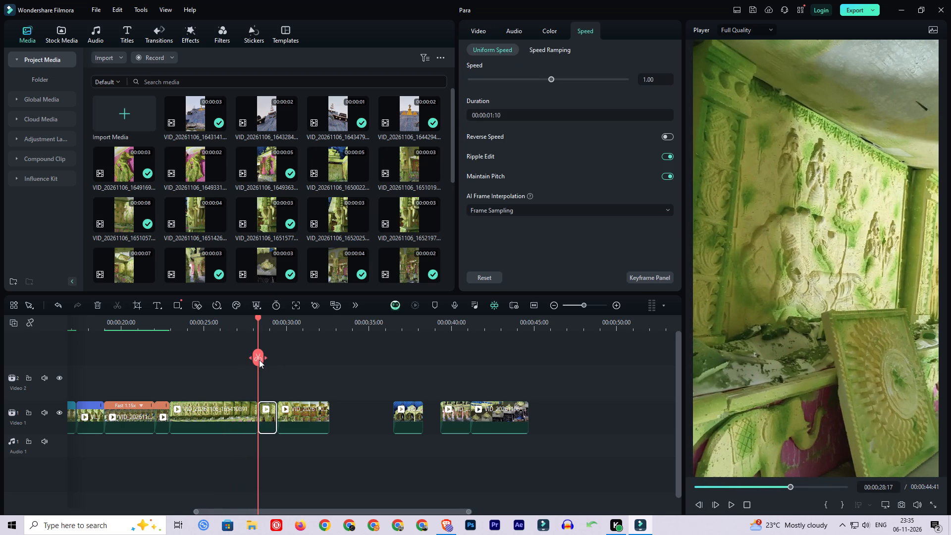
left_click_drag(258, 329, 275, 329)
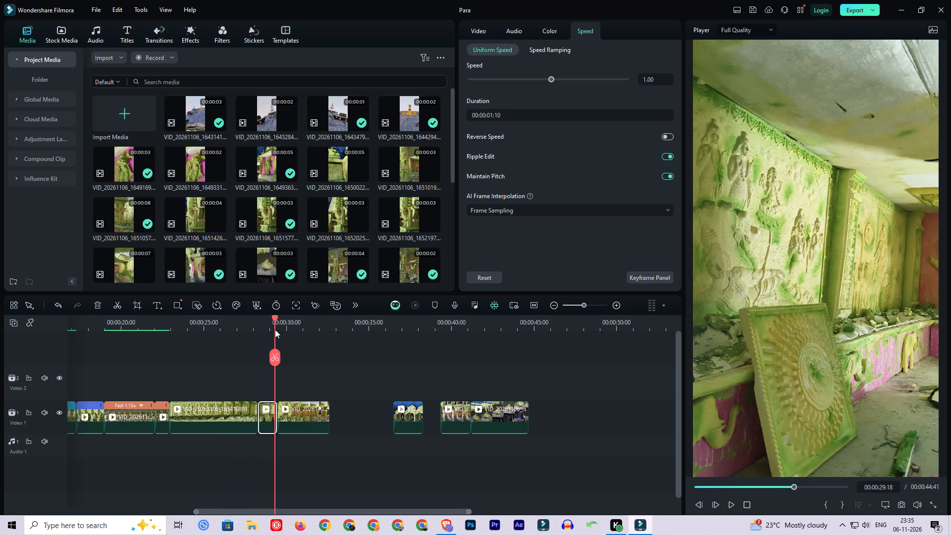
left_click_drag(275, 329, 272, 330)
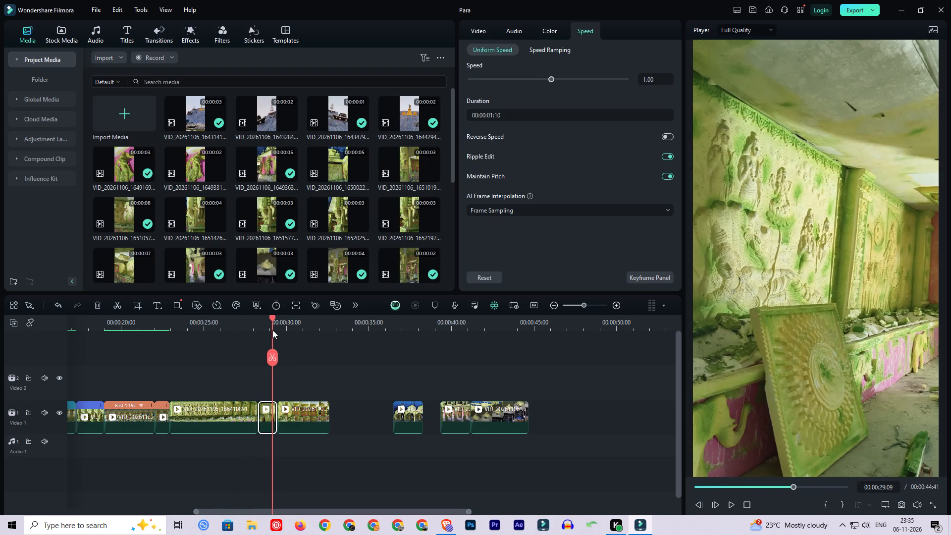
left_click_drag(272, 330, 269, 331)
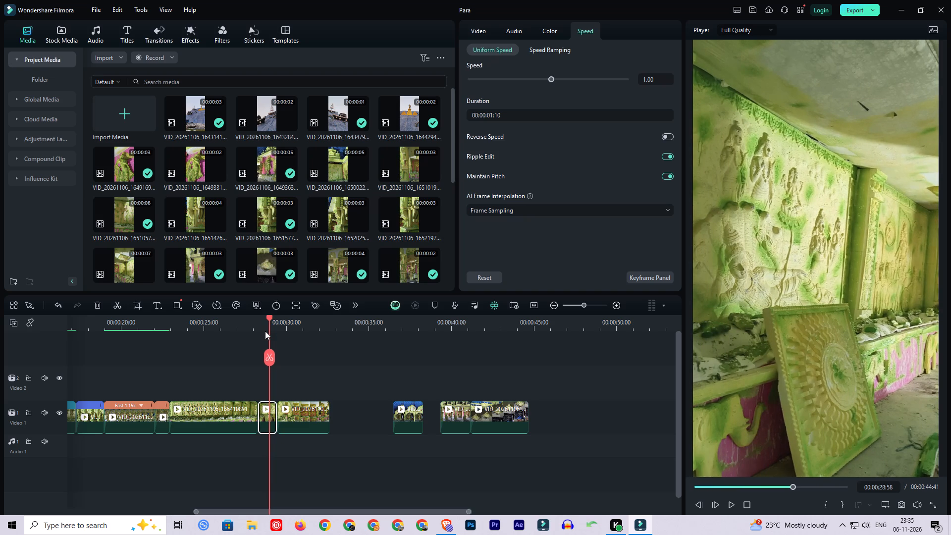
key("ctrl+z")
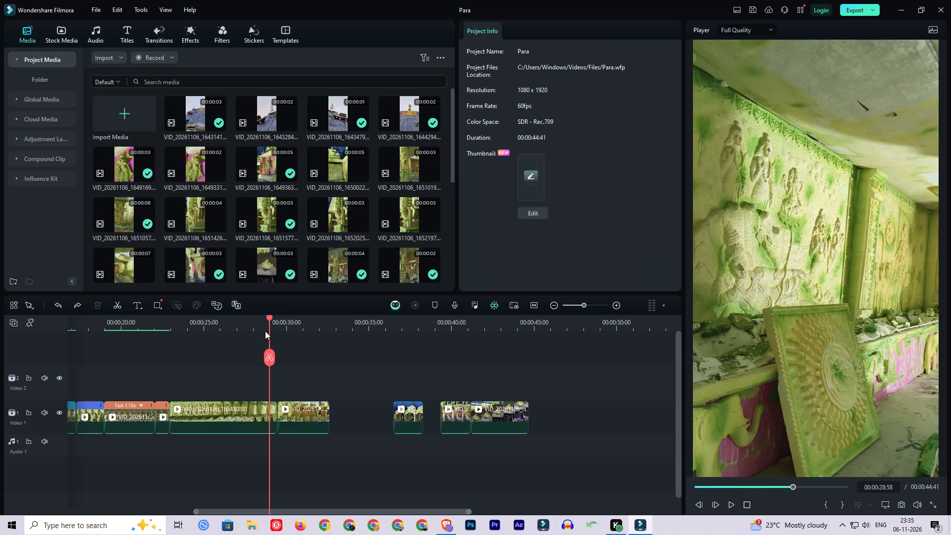
Split the twelfth clip at about 00:00:28:58, delete its end piece and close the gap before the thirteenth clip.
left_click(268, 354)
key("Delete")
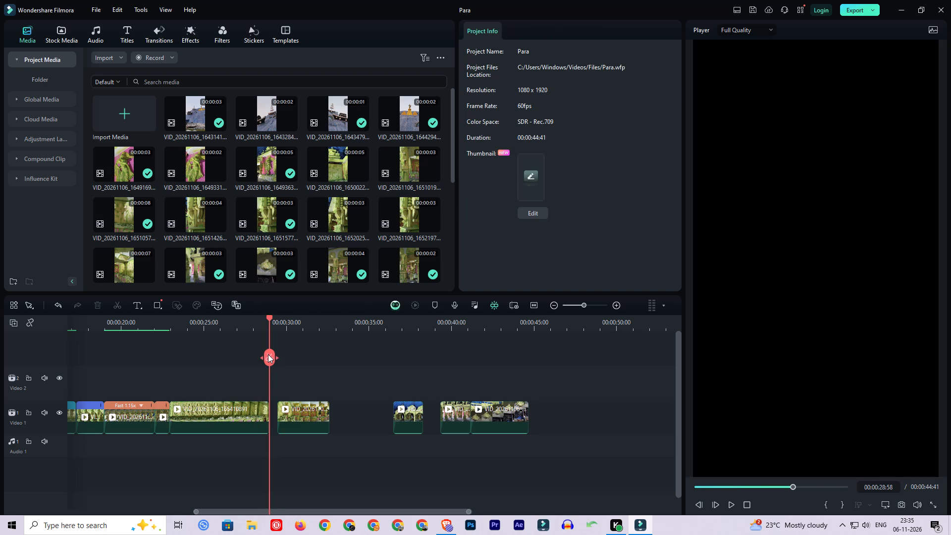
left_click(274, 414)
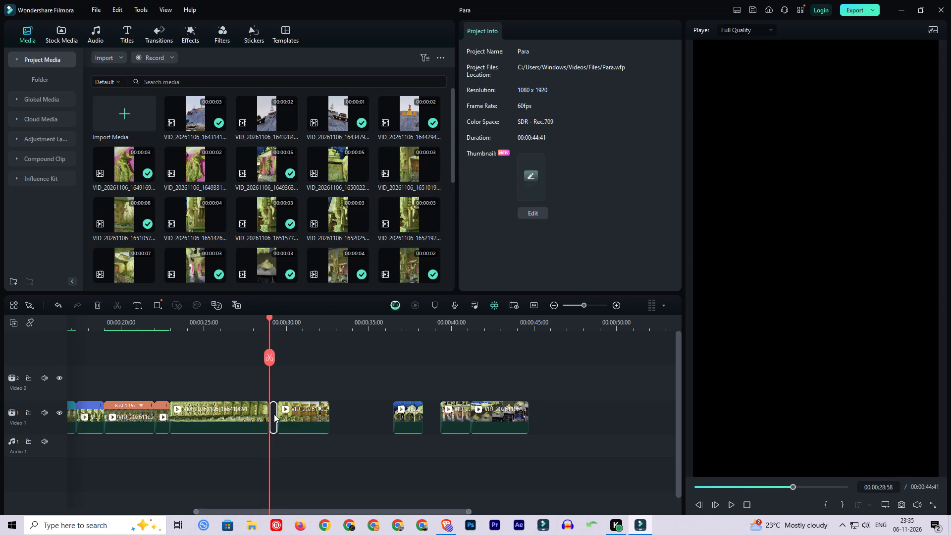
key("Delete")
Close the gaps before and after the fourteenth clip, the blue-ceiling arch shot.
left_click(323, 410)
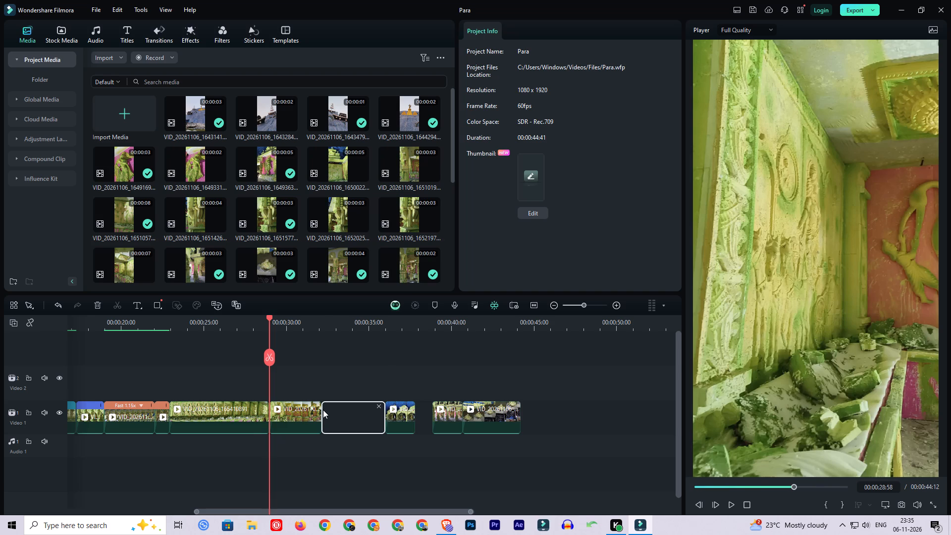
key("Delete")
left_click(359, 410)
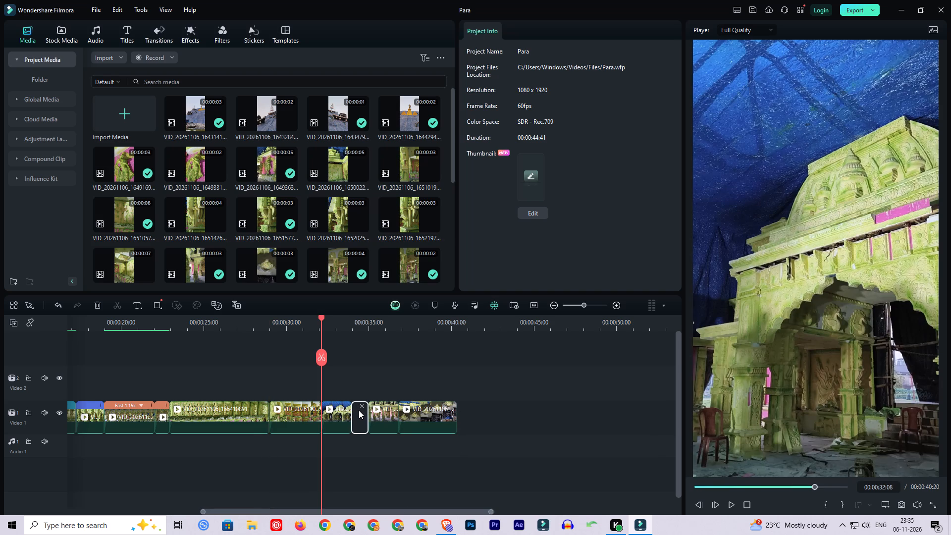
key("Delete")
Place the playhead at about 00:00:23:24, near the start of the twelfth clip, and save the project.
left_click(177, 322)
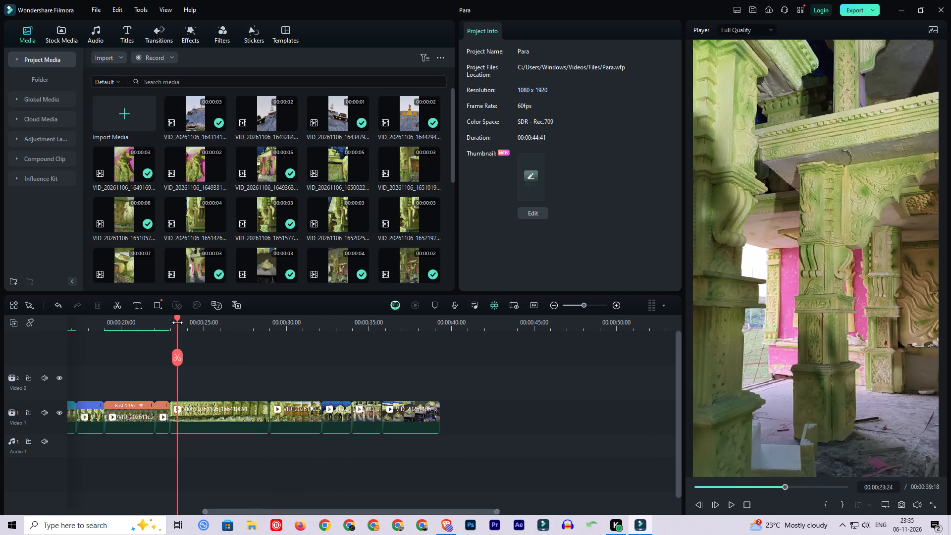
key("ctrl+s")
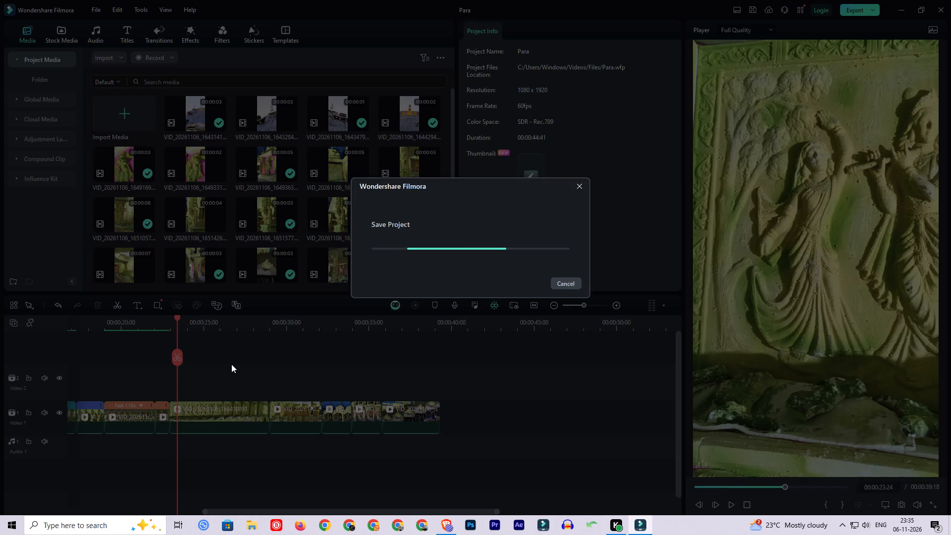
Play the twelfth and thirteenth clips up to the arch shot, replaying the thirteenth, to review their pacing and cuts.
key("space")
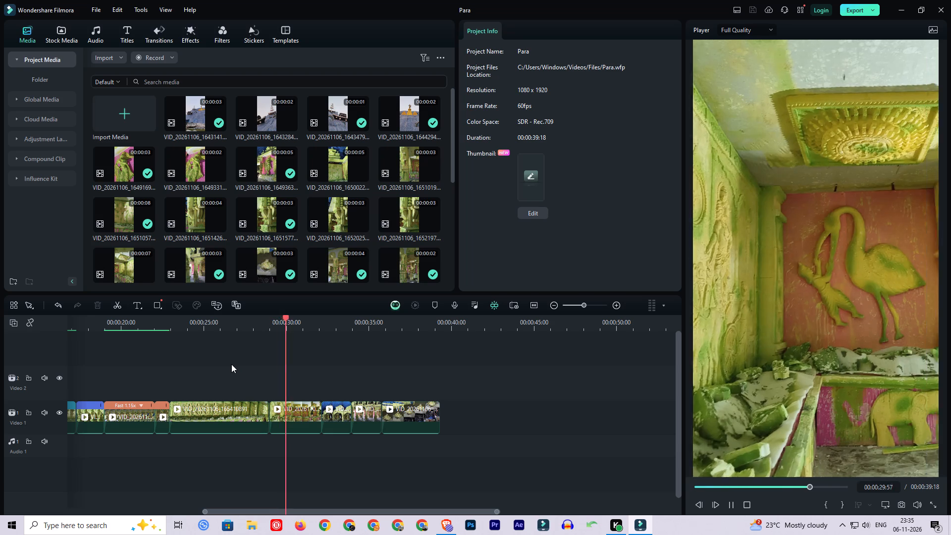
key("space")
key("space")
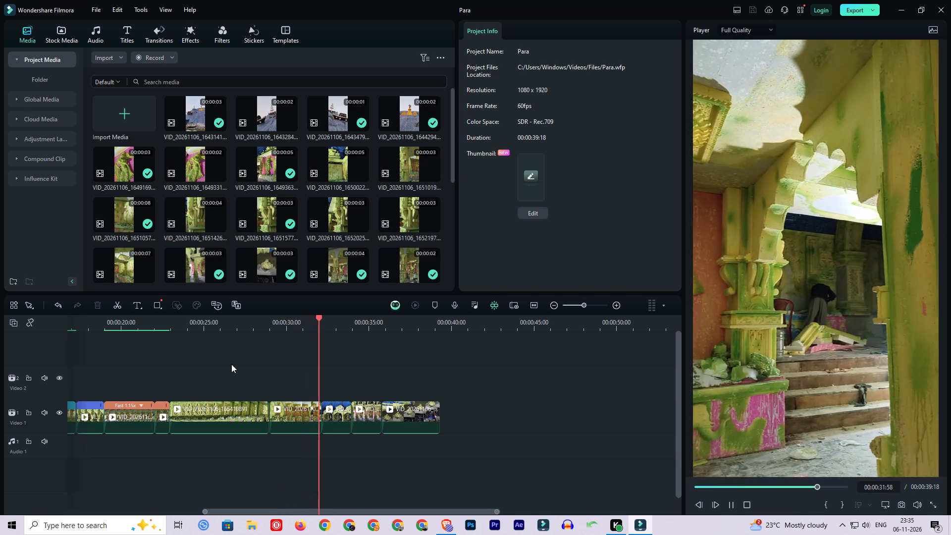
key("space")
left_click(275, 318)
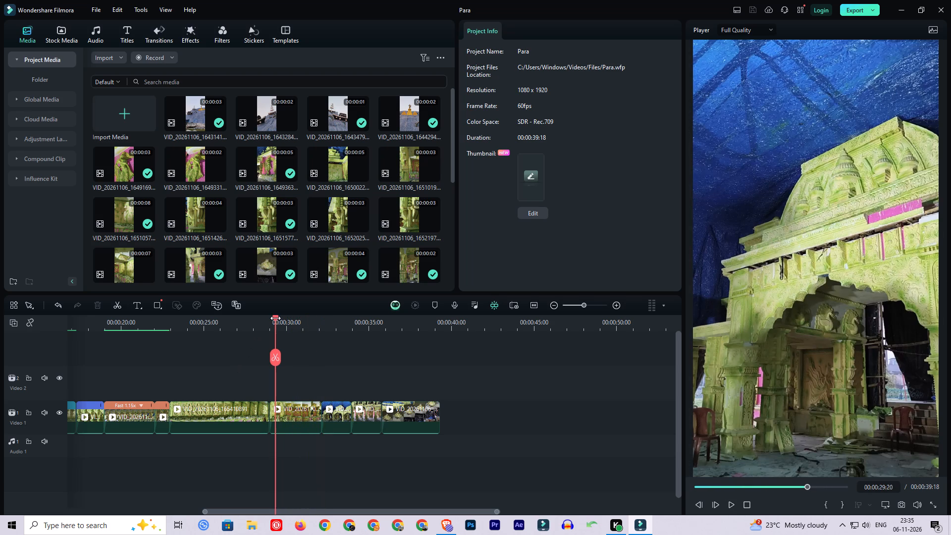
key("space")
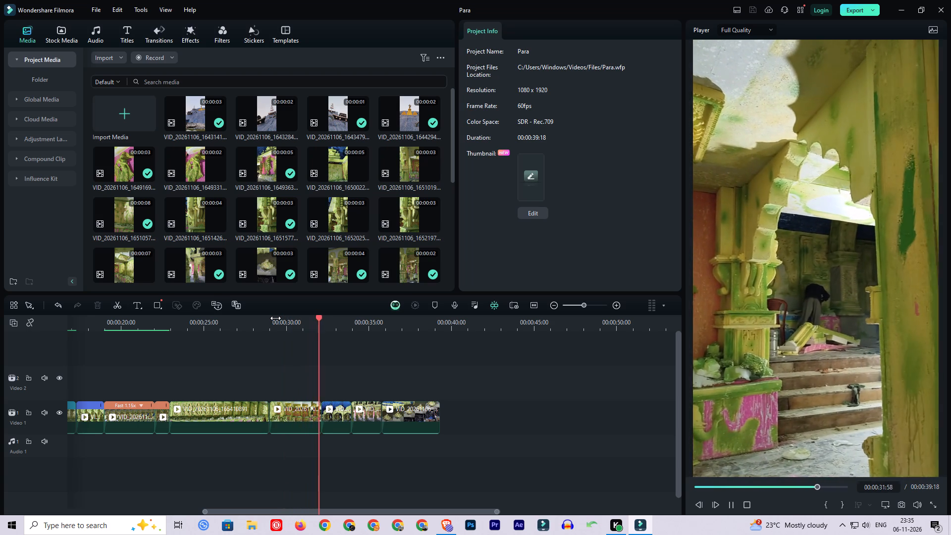
key("space")
key("Up")
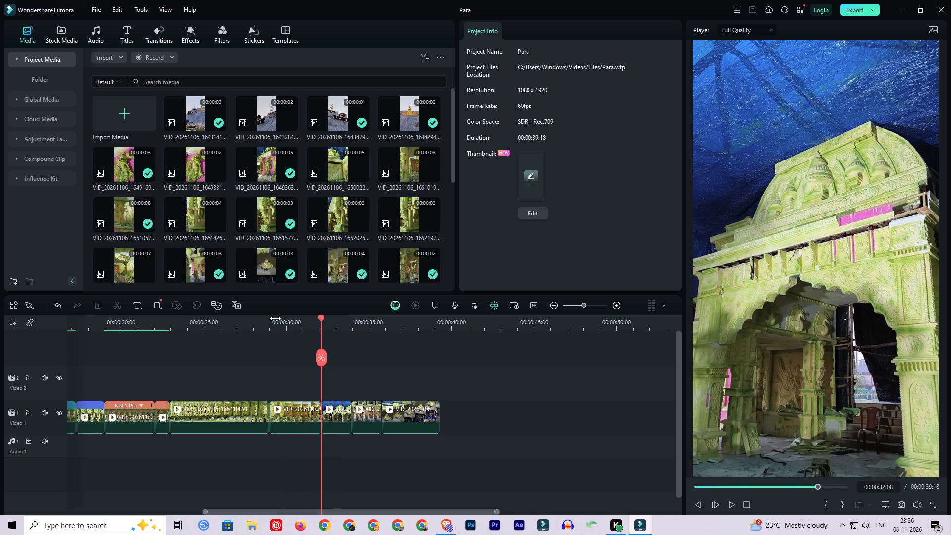
Play on into the last clip, the ceiling ornament shot, split it at about 00:00:38:40 and delete its end piece.
key("space")
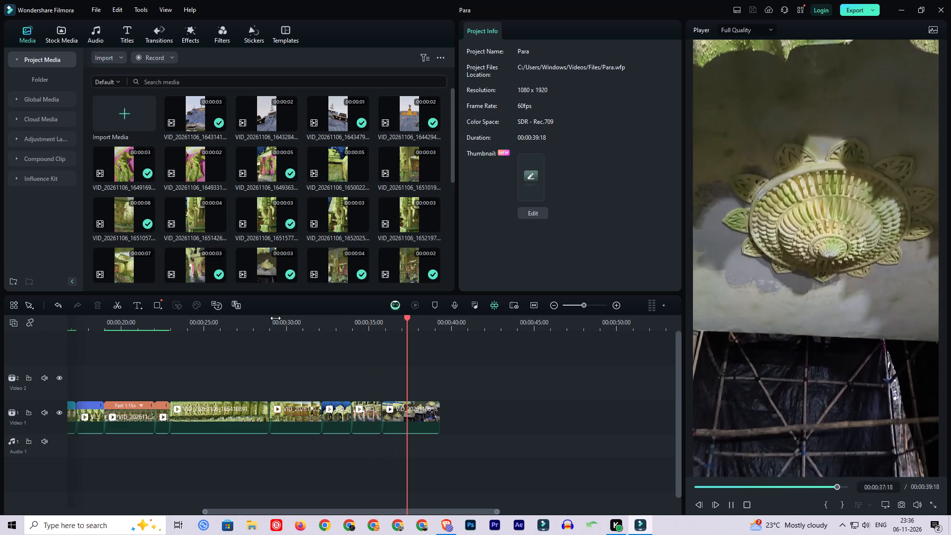
key("space")
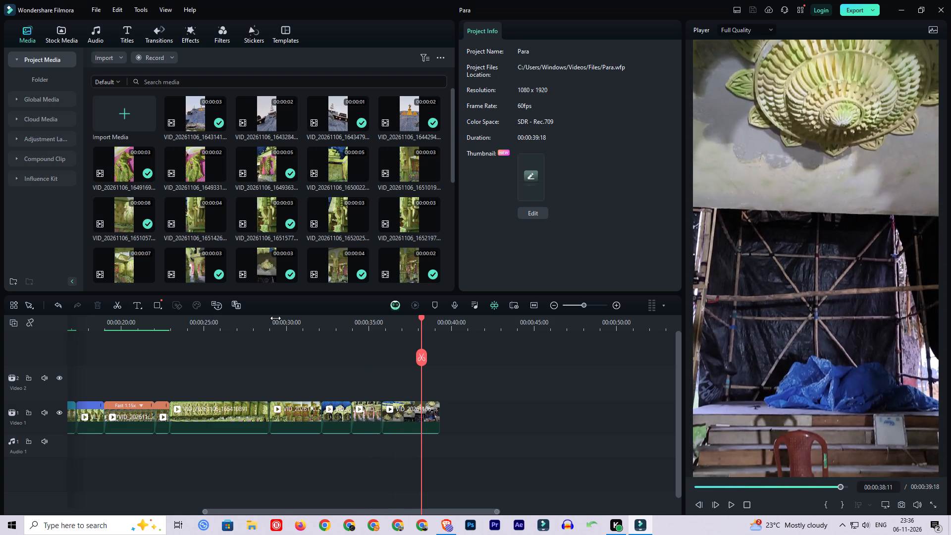
left_click_drag(423, 326, 429, 327)
left_click(431, 347)
left_click(430, 354)
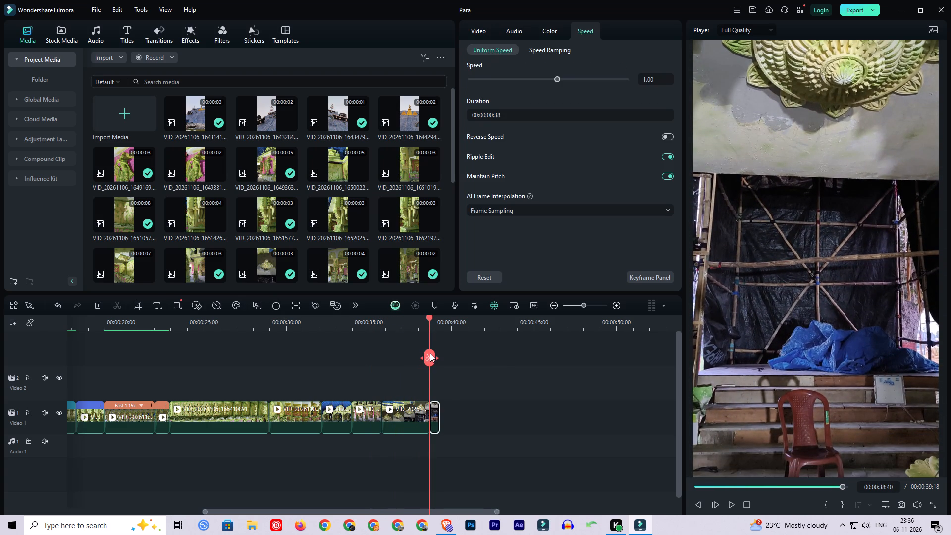
key("Delete")
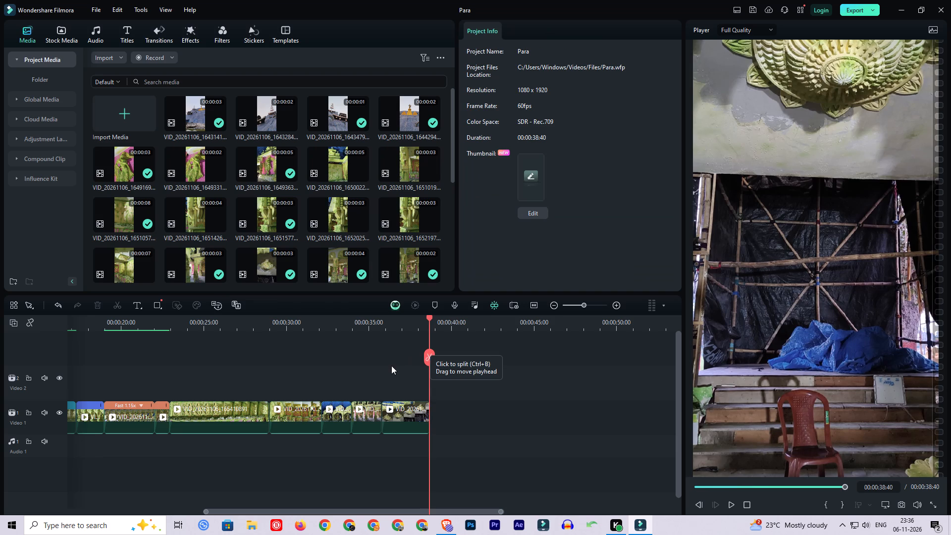
Delete the last two clips, the green pillar shot and the ceiling ornament shot, so the video ends with the blue-ceiling arch shot.
left_click(372, 332)
left_click(370, 323)
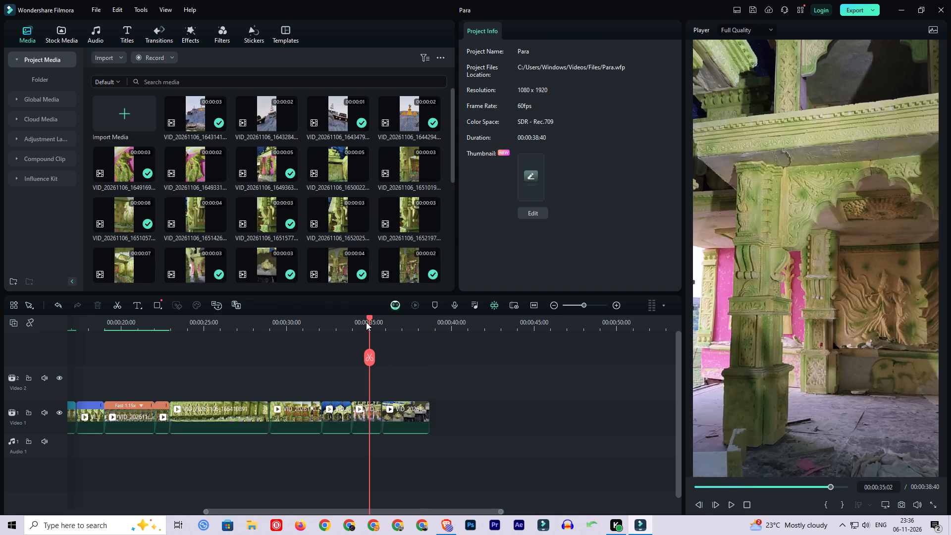
left_click(370, 321)
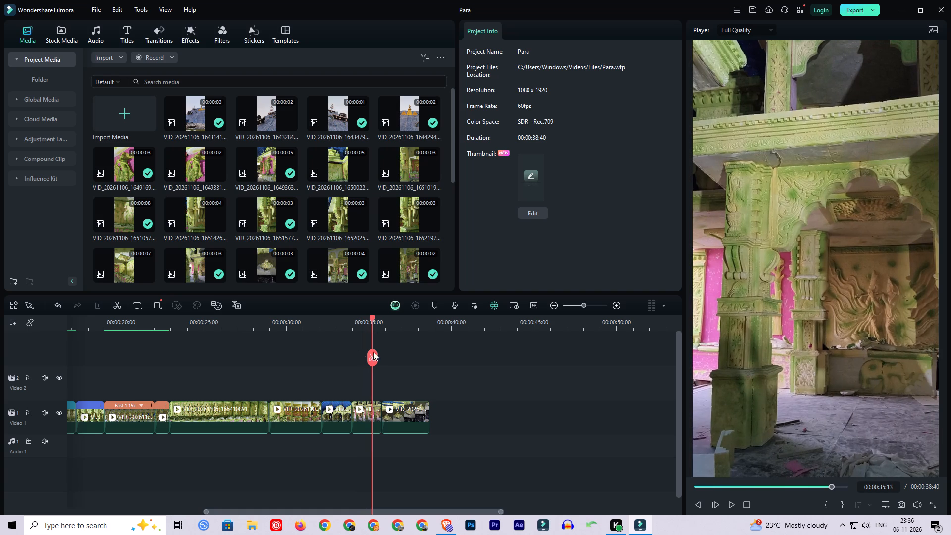
left_click_drag(373, 333, 386, 334)
left_click_drag(375, 326, 381, 328)
left_click_drag(400, 380, 344, 426)
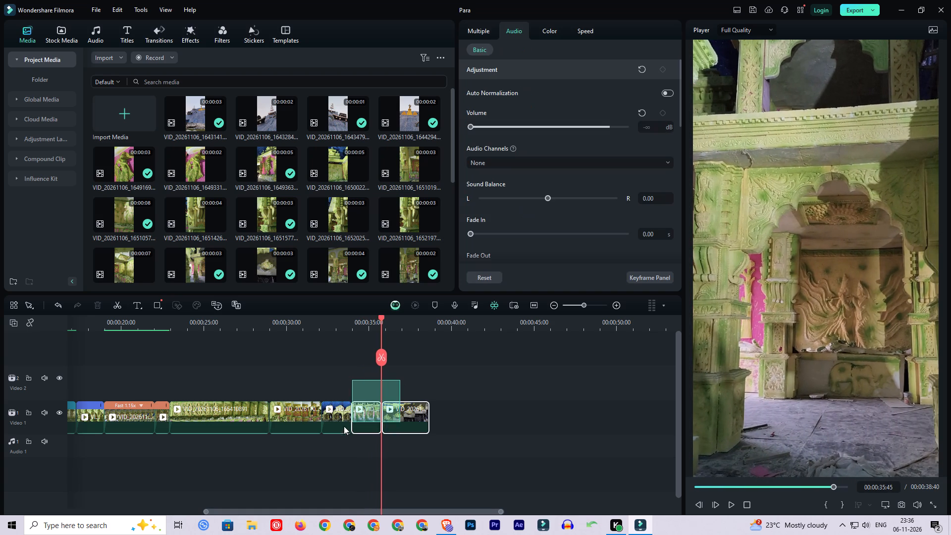
left_click_drag(344, 426, 366, 418)
key("Delete")
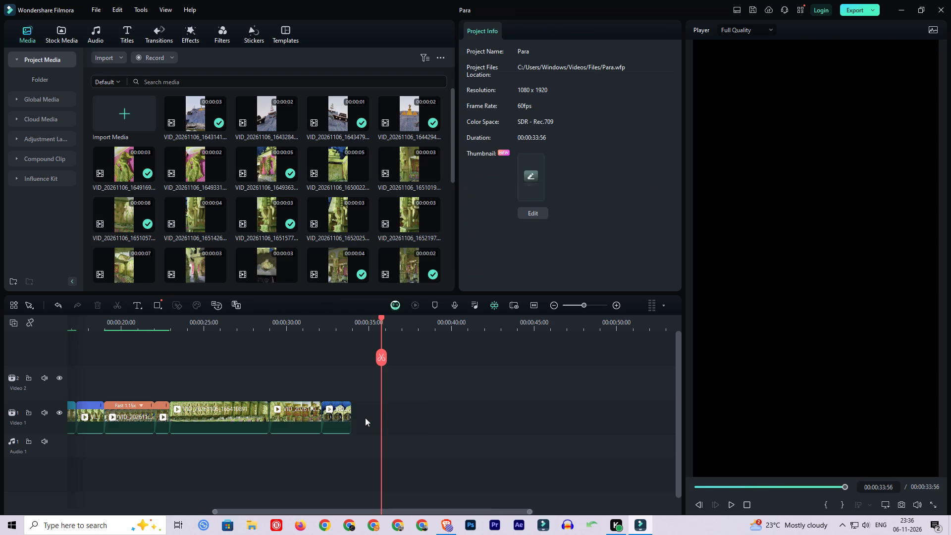
left_click(531, 306)
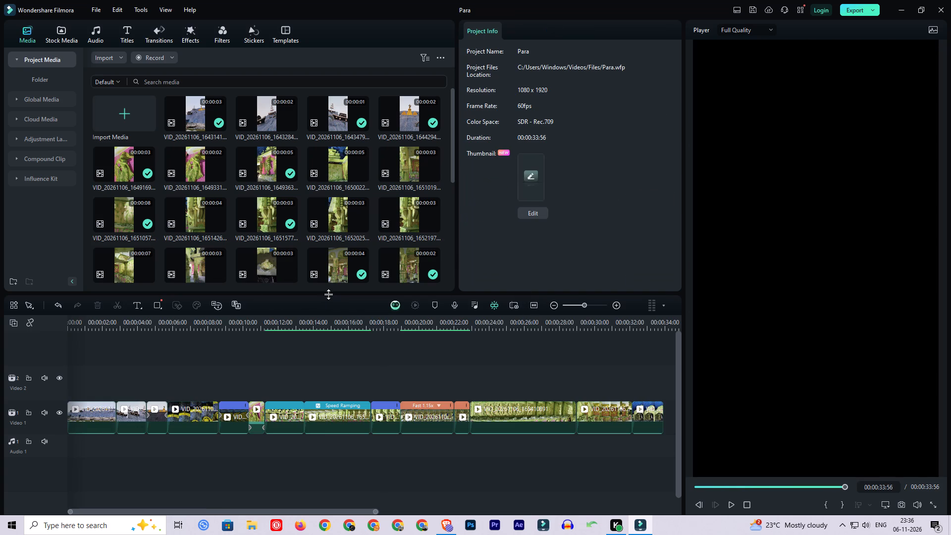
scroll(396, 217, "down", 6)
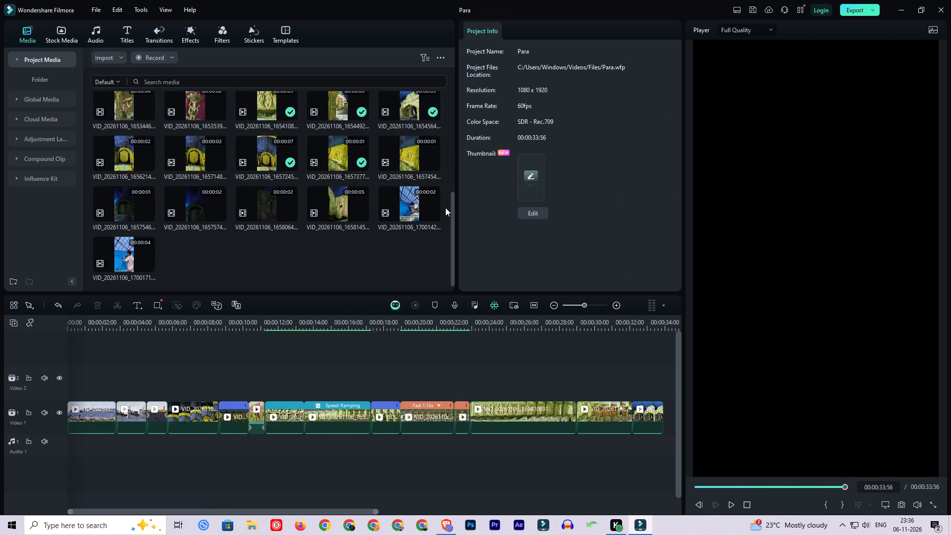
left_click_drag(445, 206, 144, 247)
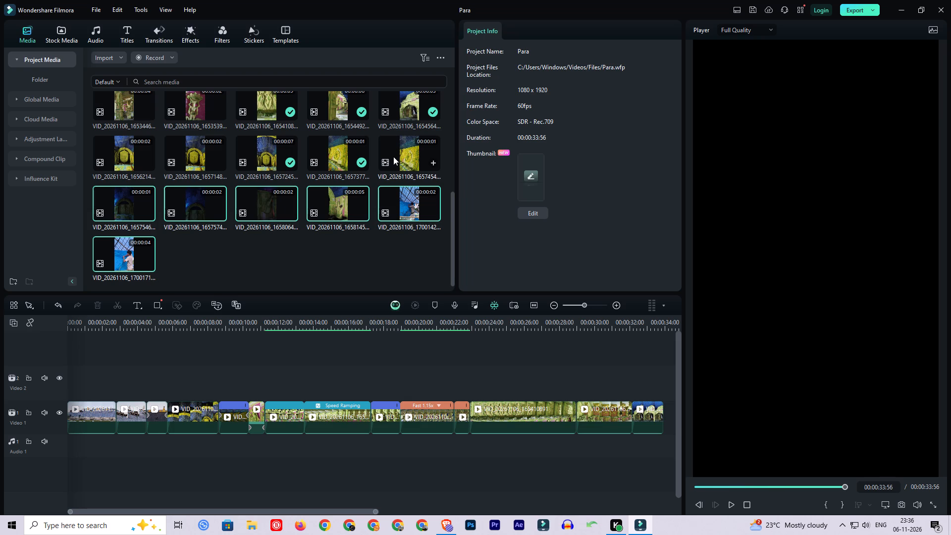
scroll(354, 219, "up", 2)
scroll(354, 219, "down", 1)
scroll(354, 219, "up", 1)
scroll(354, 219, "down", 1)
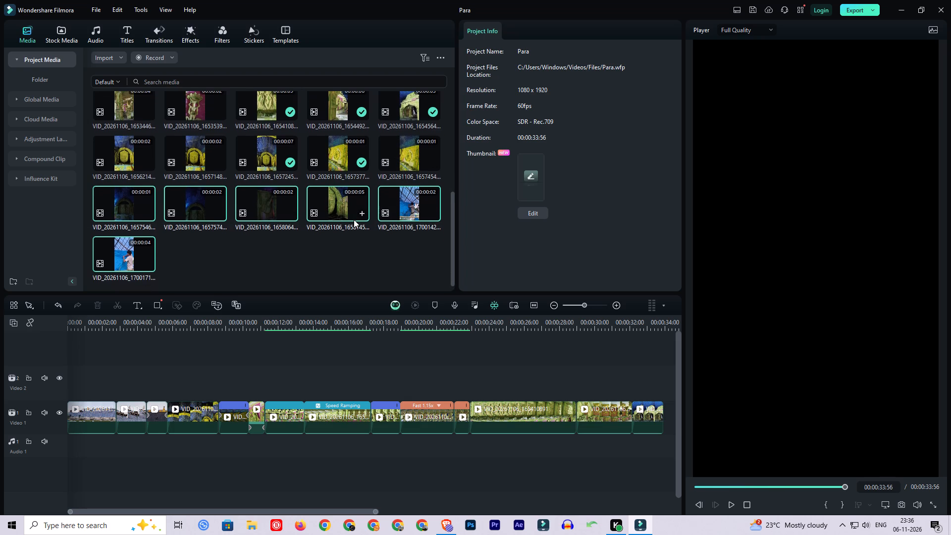
Delete all project media except the clips used in the timeline, turning on Do not ask again, and save the project.
key("ctrl+a")
scroll(353, 219, "up", 2)
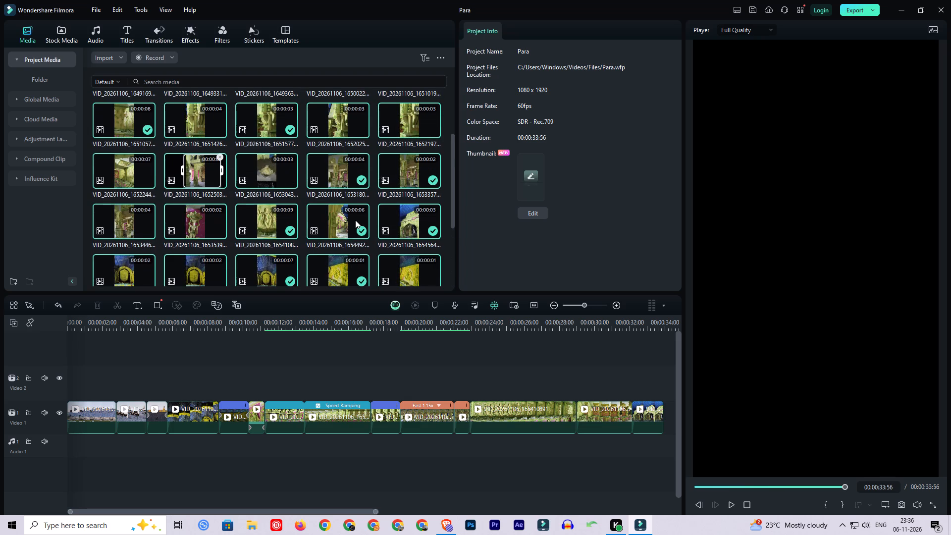
scroll(355, 220, "up", 9)
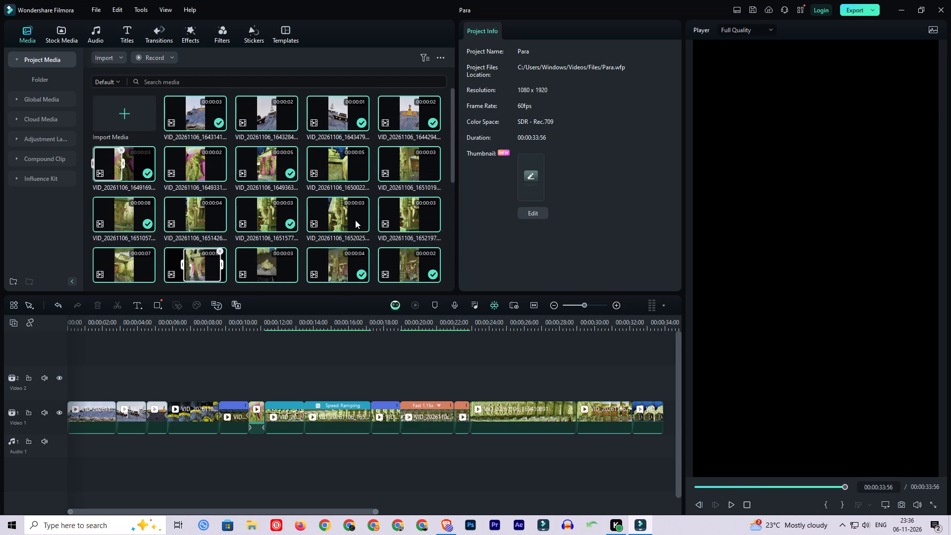
left_click(197, 112, "ctrl")
left_click(331, 108, "ctrl")
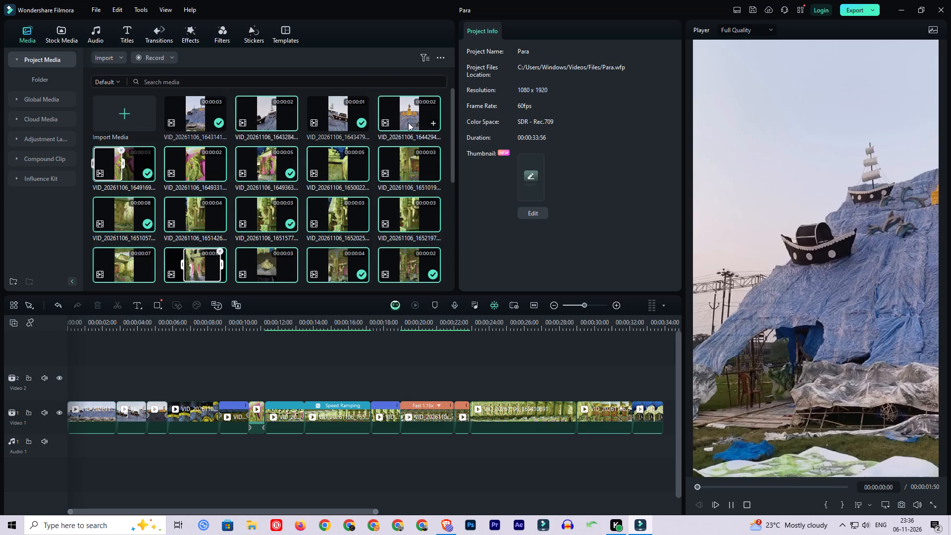
left_click(411, 111, "ctrl")
left_click(278, 165, "ctrl")
left_click(135, 168, "ctrl")
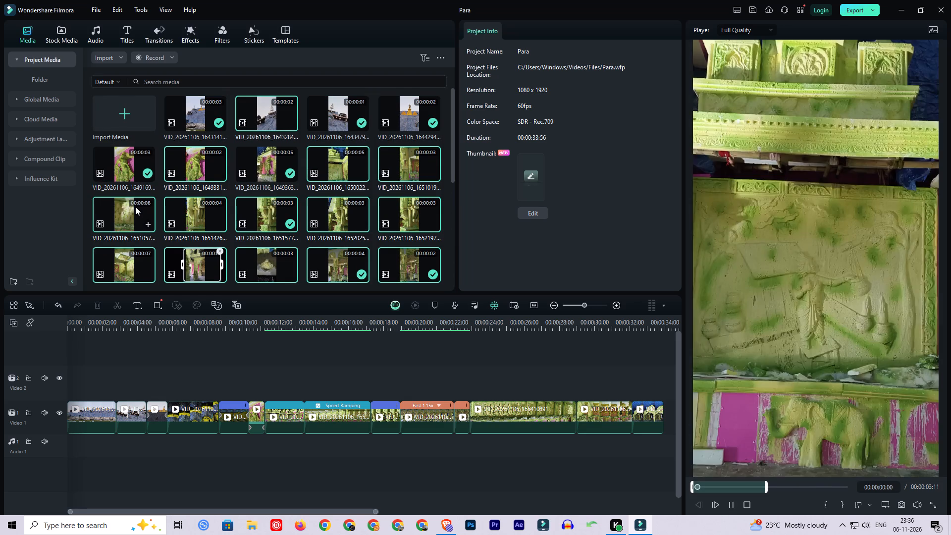
left_click(135, 207, "ctrl")
left_click(268, 206, "ctrl")
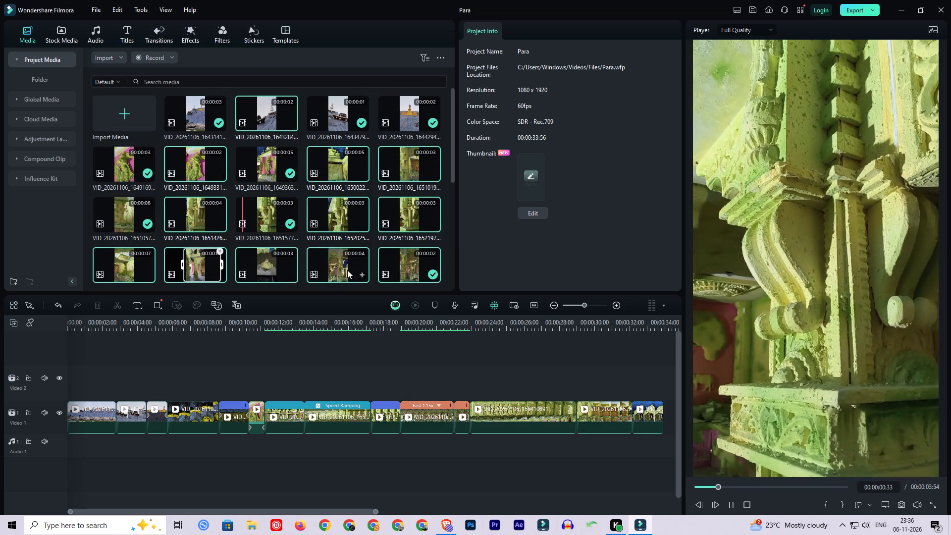
left_click_drag(394, 265, 389, 265, "ctrl")
left_click(351, 265, "ctrl")
scroll(386, 214, "down", 2)
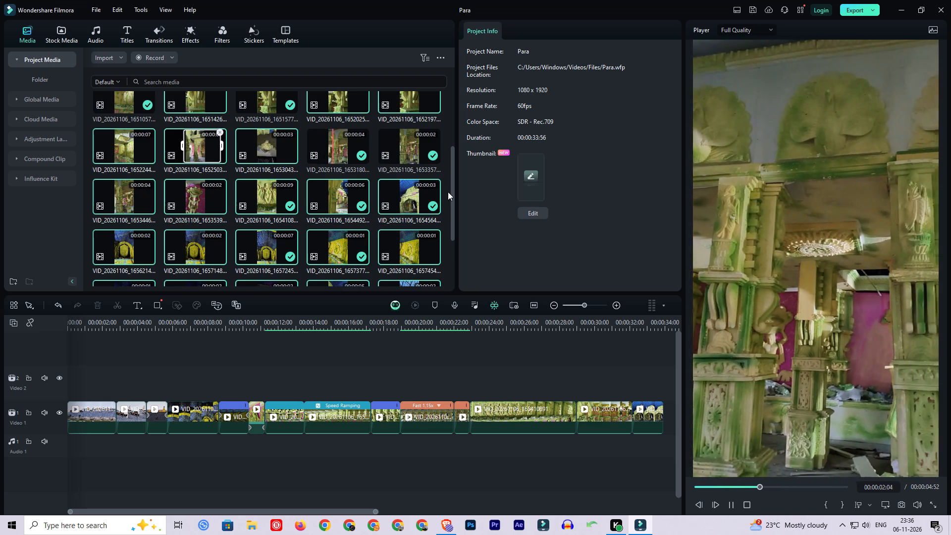
left_click(411, 200, "ctrl")
left_click(342, 205, "ctrl")
left_click(278, 206, "ctrl")
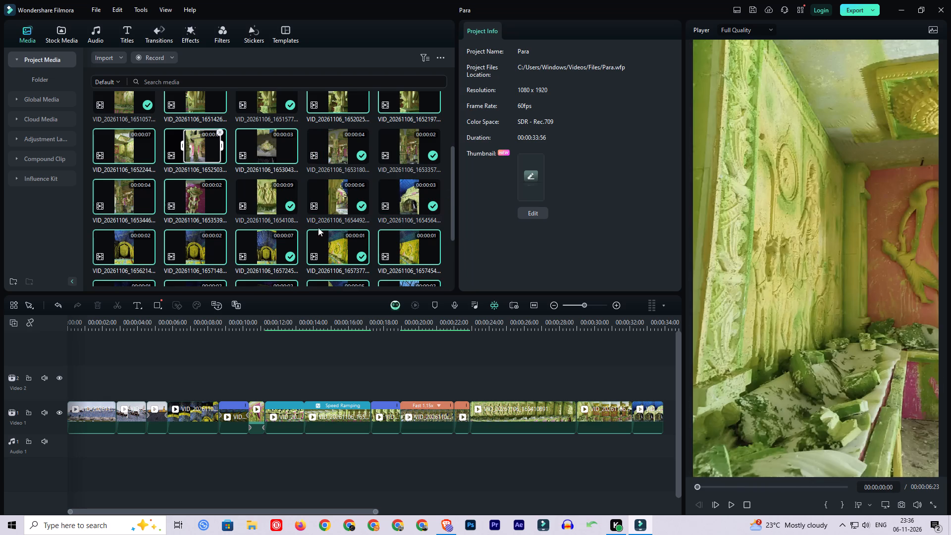
scroll(371, 236, "down", 2)
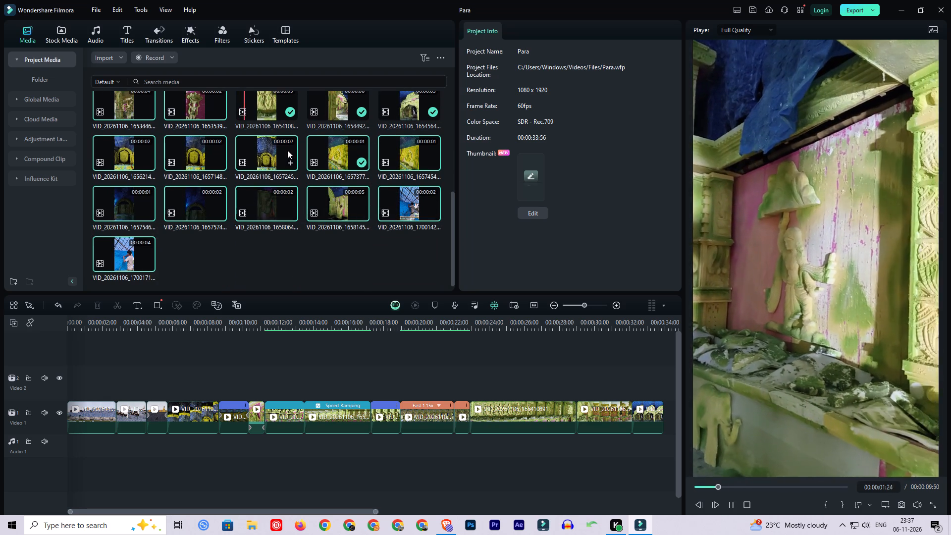
left_click(287, 150, "ctrl")
left_click(328, 155, "ctrl")
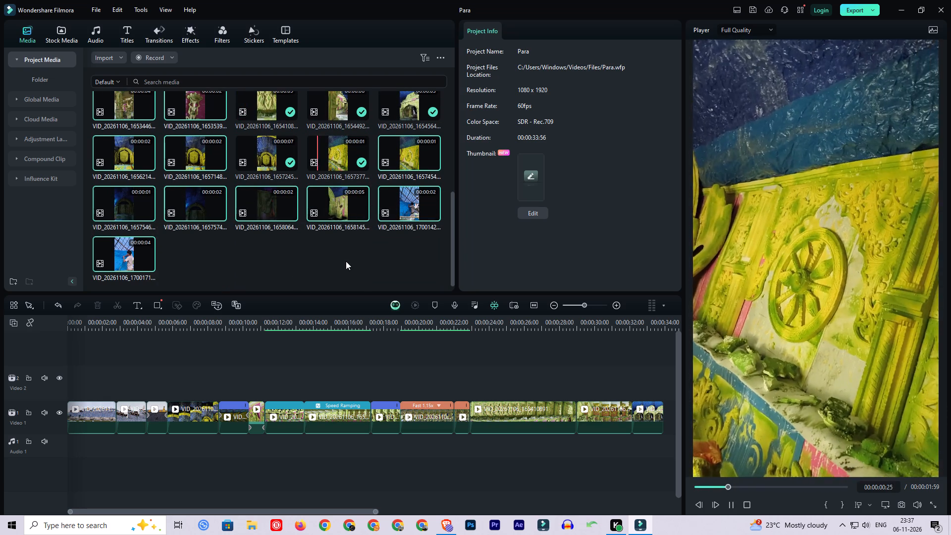
key("Delete")
left_click(371, 263)
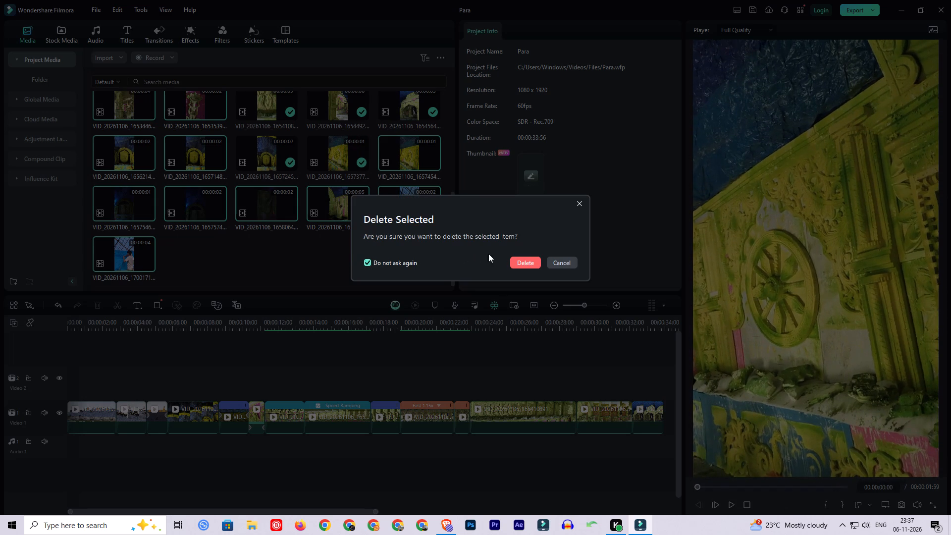
left_click(514, 260)
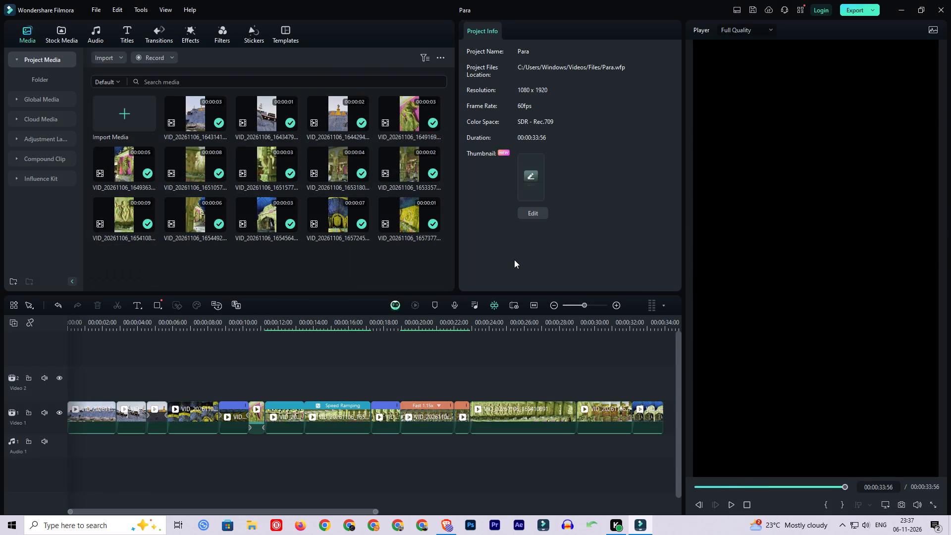
key("ctrl+s")
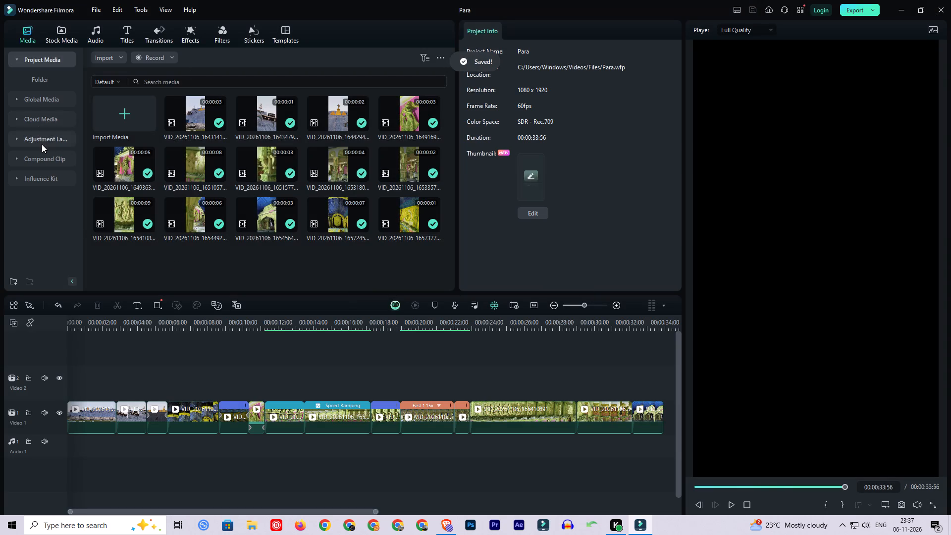
Add a preset Adjustment Layer at the start of Video 2 and extend it to the end of the last clip.
left_click(42, 144)
left_click_drag(131, 113, 47, 381)
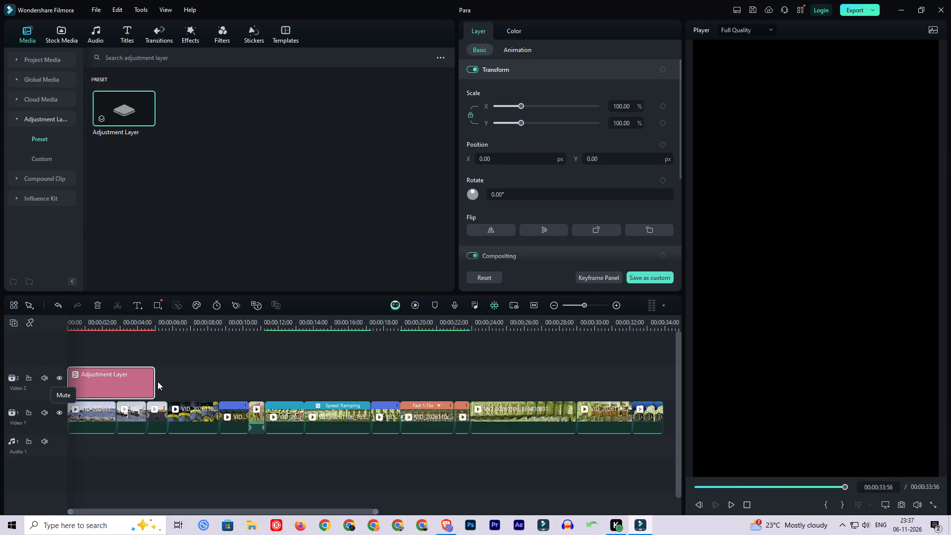
left_click_drag(152, 378, 656, 379)
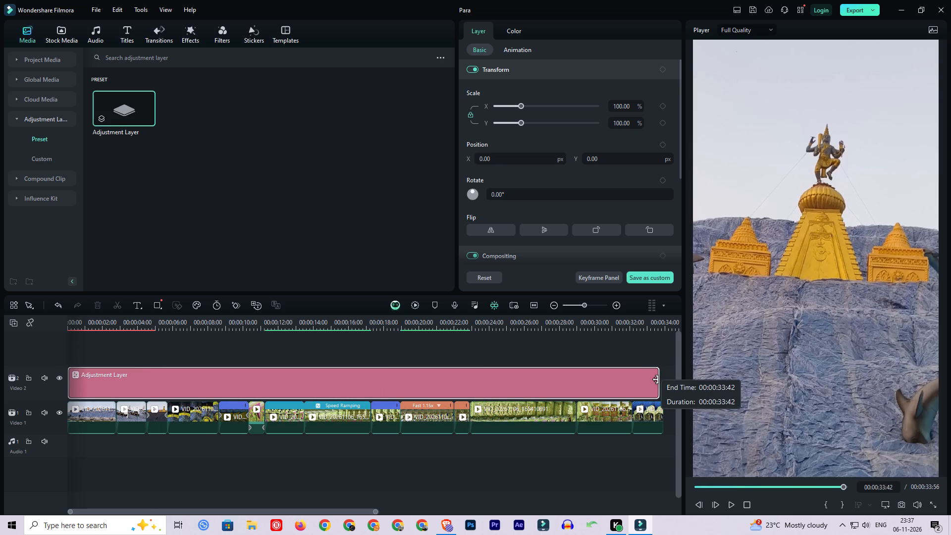
left_click_drag(656, 379, 658, 378)
Open the adjustment layer's basic colour settings and place the playhead at 00:00:00:44 in the first clip, keeping the layer selected.
left_click(62, 55)
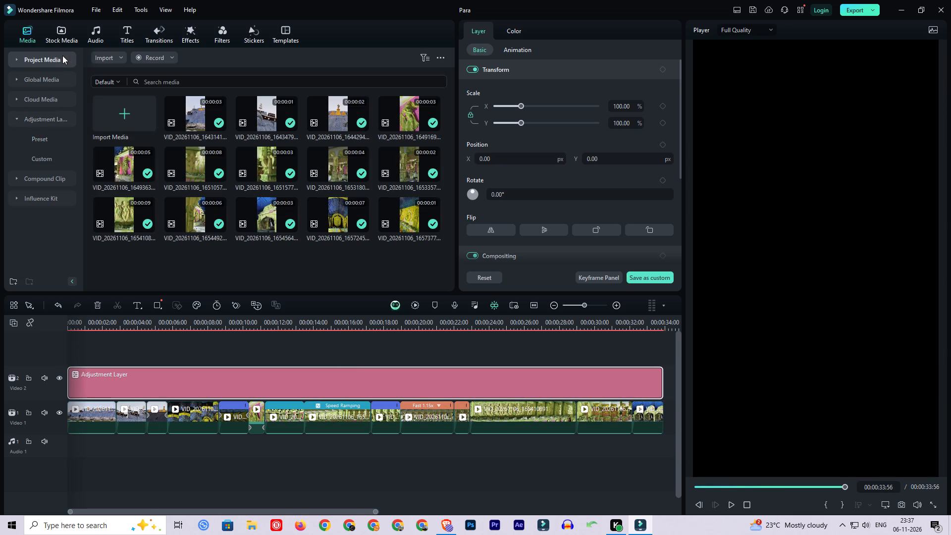
left_click(516, 32)
left_click(80, 323)
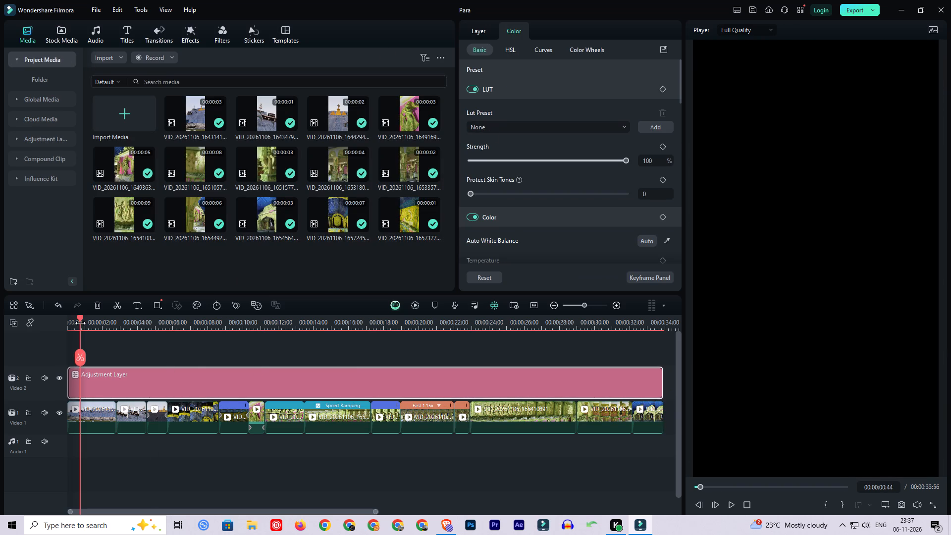
left_click_drag(216, 382, 149, 383)
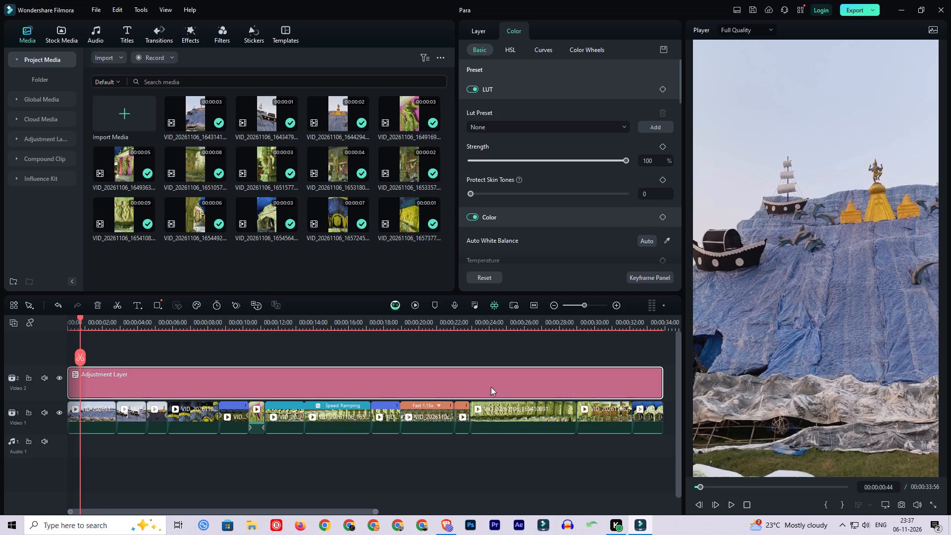
left_click(661, 387)
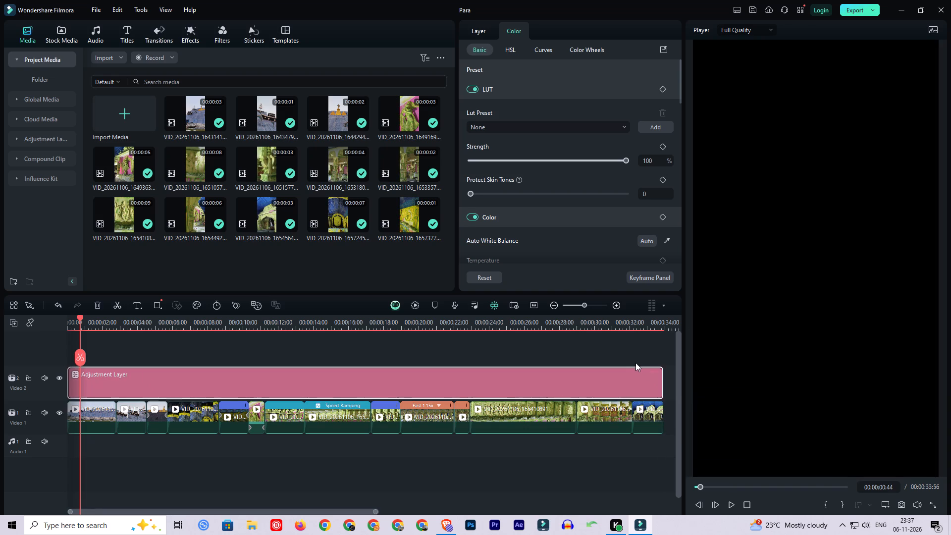
left_click(634, 361)
left_click(167, 379)
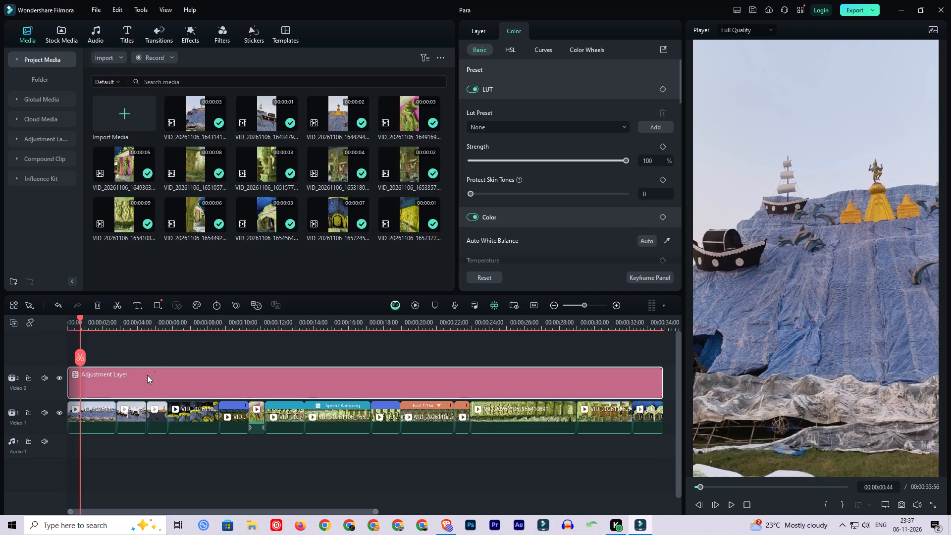
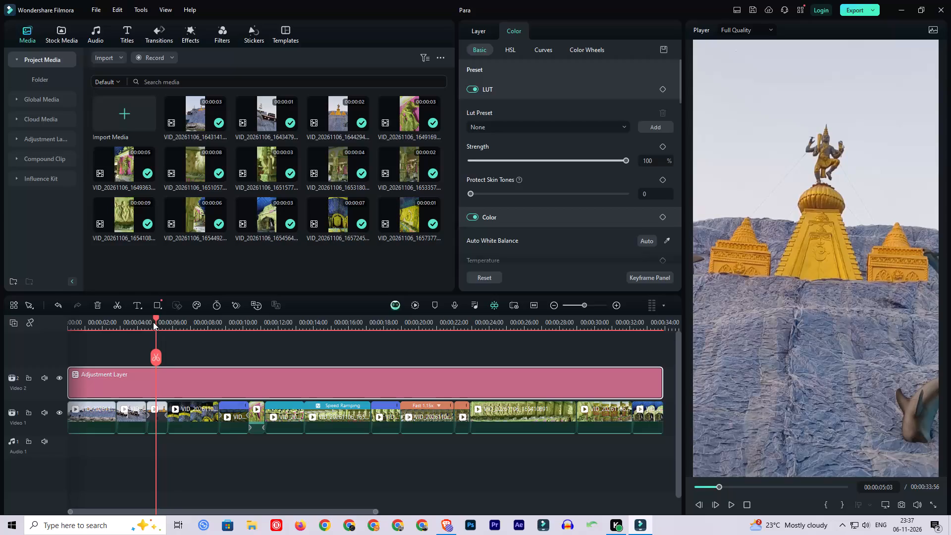
Split the adjustment layer at 00:00:05:42, where the third clip ends and the dark elephant arch shot begins.
key("Down")
left_click(166, 359)
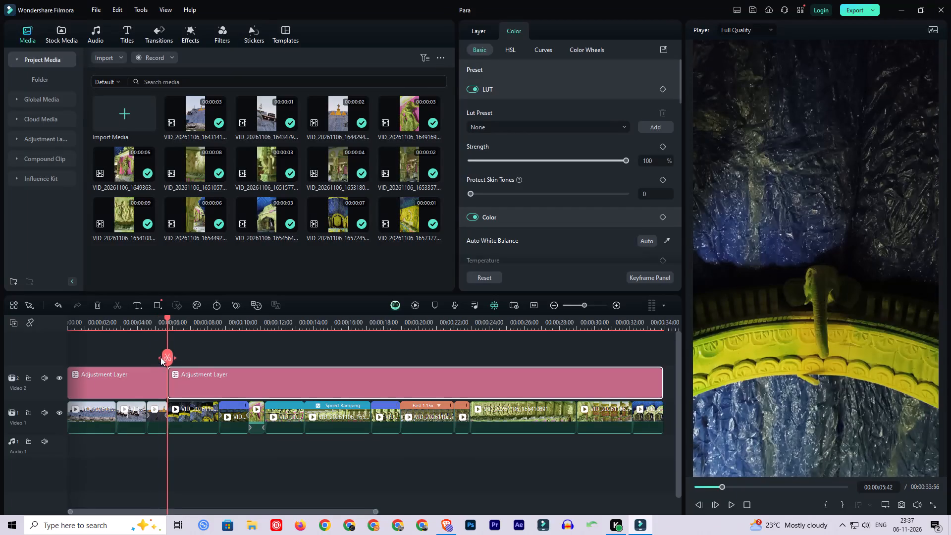
With the playhead at 00:00:01:50, set Temperature to -10 on the first adjustment layer segment, above the opening hill shots.
left_click(104, 322)
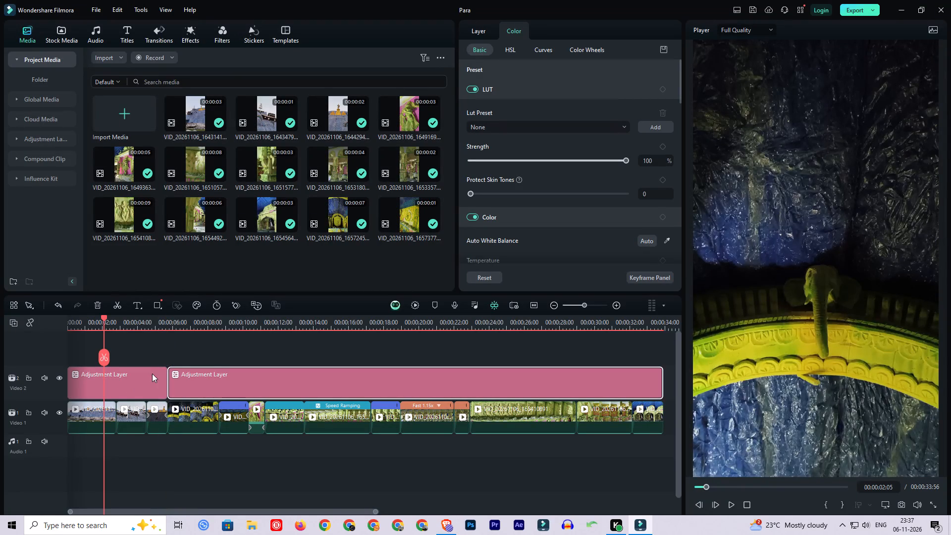
left_click(103, 325)
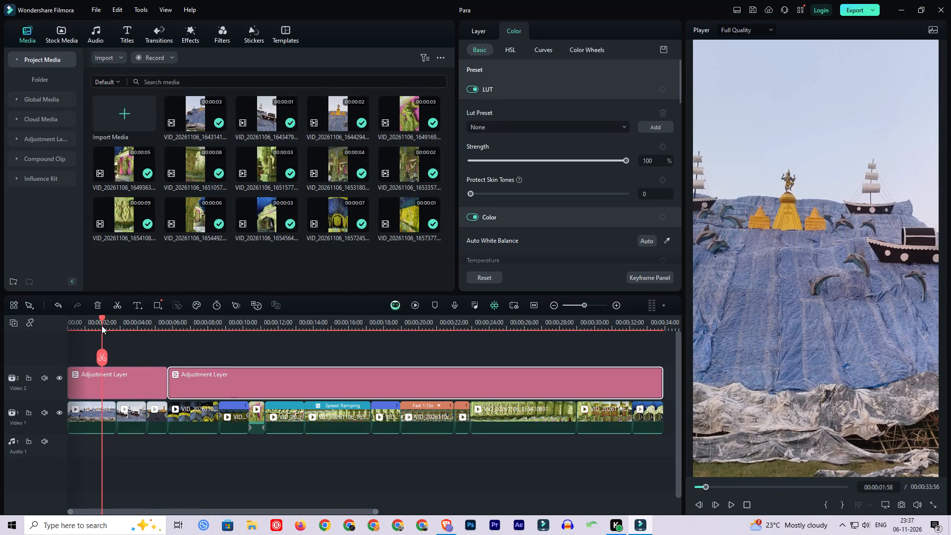
left_click(123, 374)
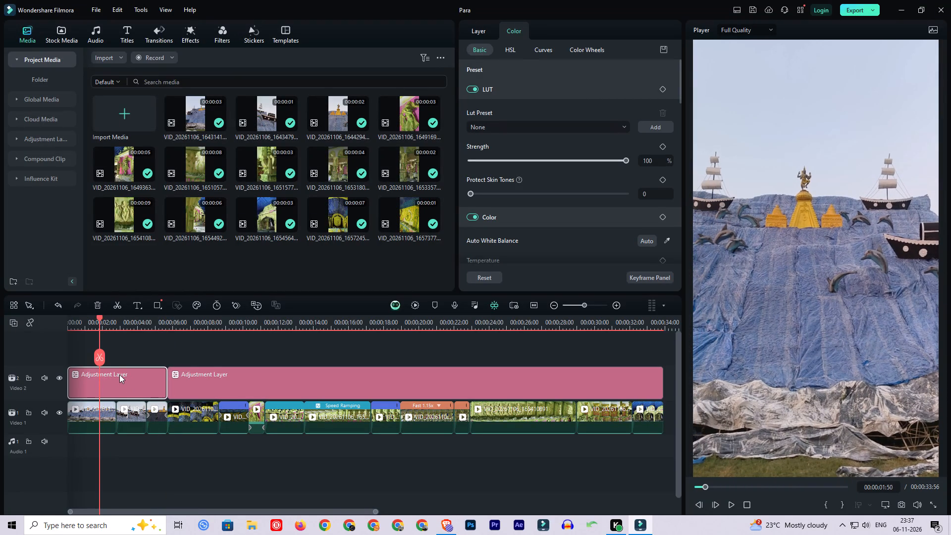
left_click(500, 88)
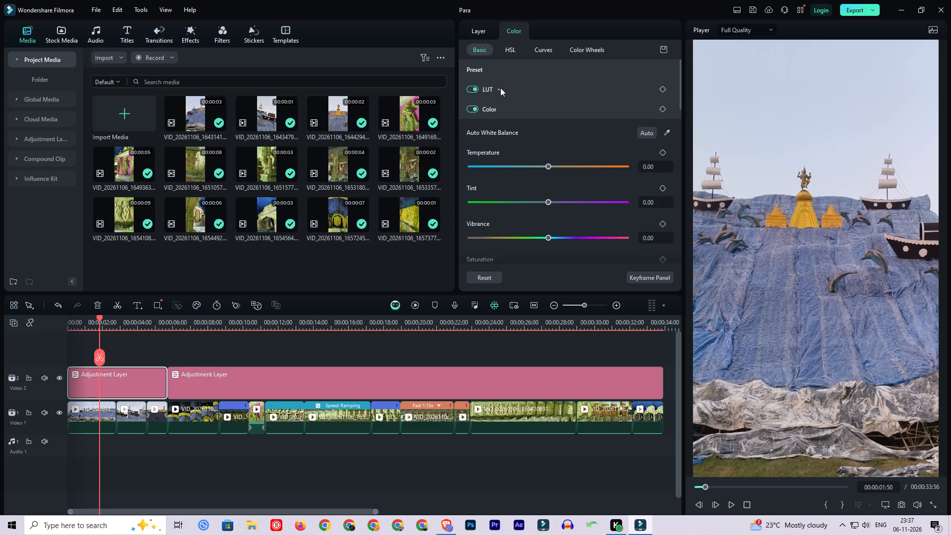
scroll(500, 87, "down", 4)
scroll(500, 87, "up", 10)
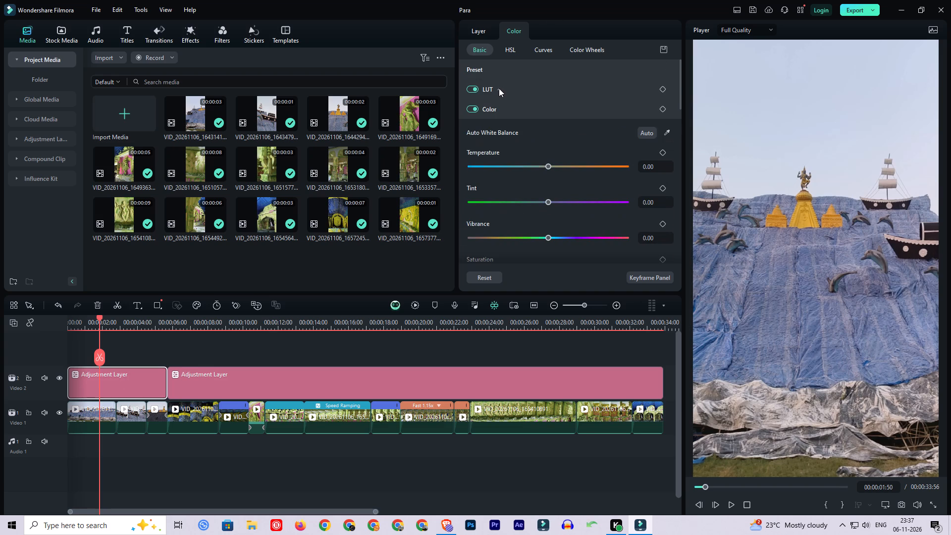
left_click(499, 88)
scroll(522, 140, "down", 2)
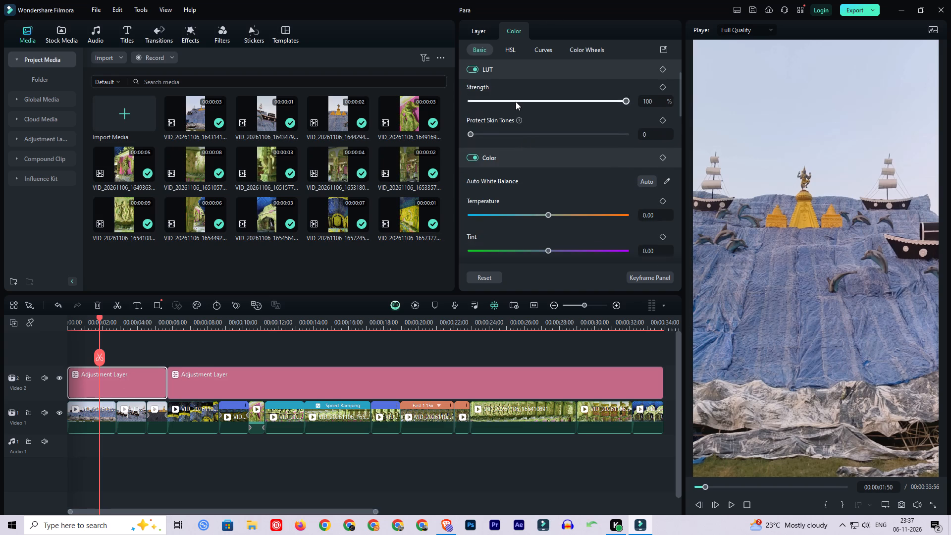
scroll(516, 102, "up", 3)
left_click(496, 91)
scroll(505, 134, "down", 1)
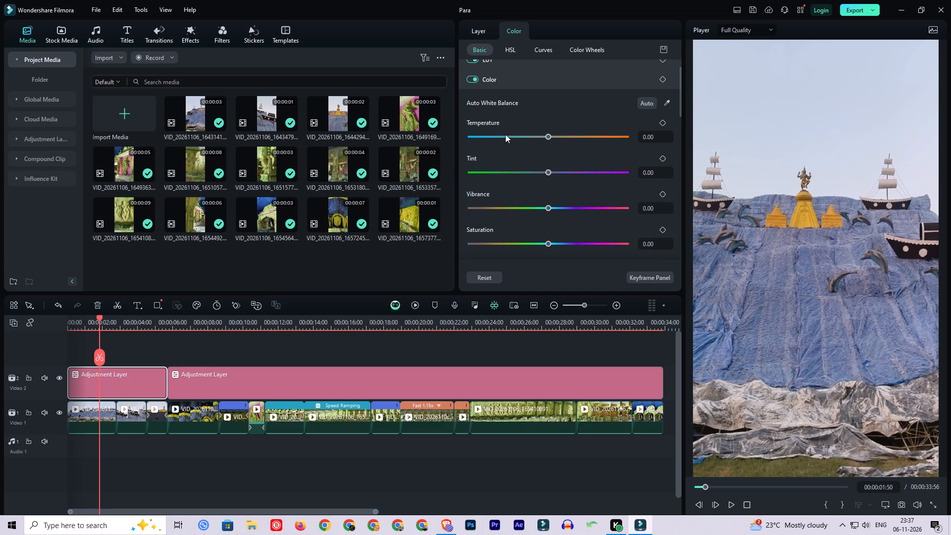
left_click_drag(549, 135, 558, 136)
left_click_drag(558, 136, 541, 136)
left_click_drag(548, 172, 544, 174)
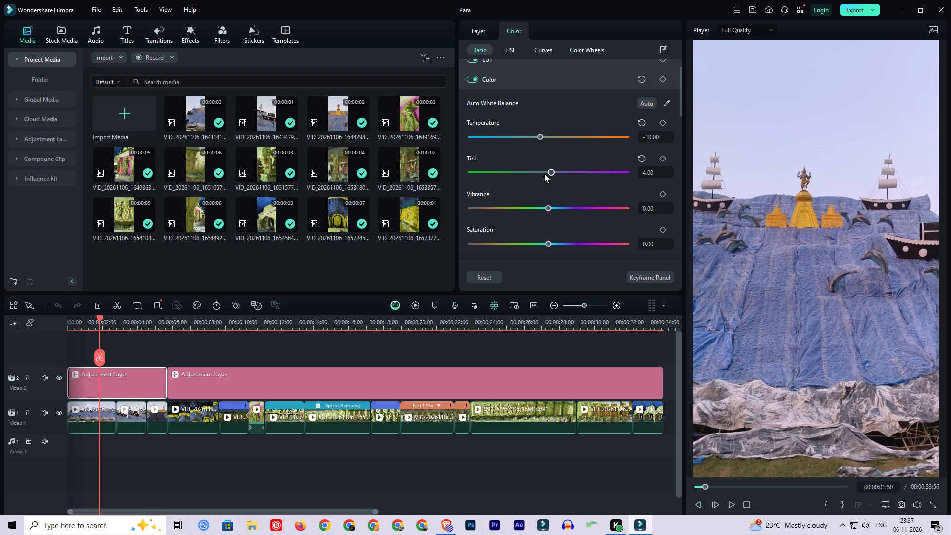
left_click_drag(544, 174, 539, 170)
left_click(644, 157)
Set the first adjustment layer segment's Vibrance to 13 and Saturation to 33.
left_click_drag(552, 245, 578, 244)
left_click_drag(578, 244, 584, 243)
left_click_drag(548, 208, 558, 208)
left_click_drag(581, 243, 580, 243)
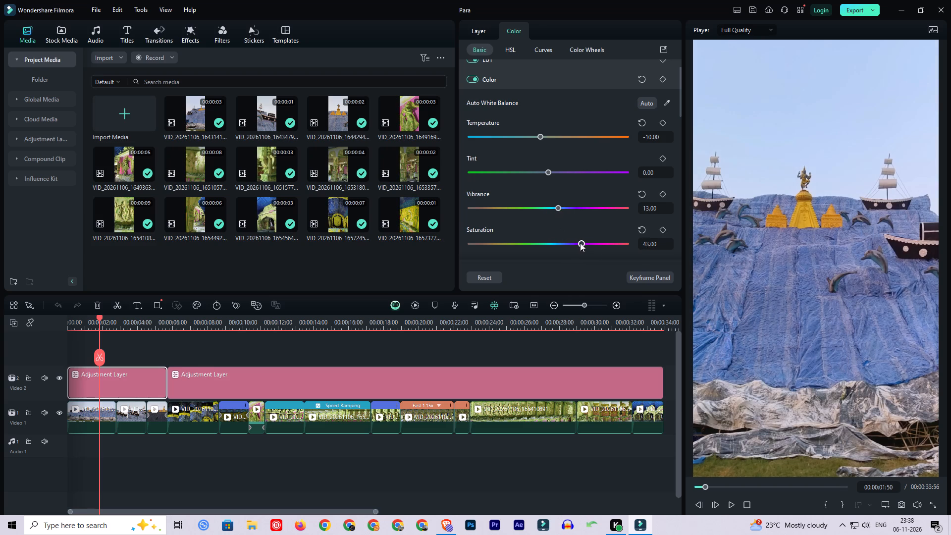
left_click_drag(580, 243, 574, 243)
Set the first segment's Light values to Black -18, Shadow -19 and White 13.
scroll(520, 220, "down", 3)
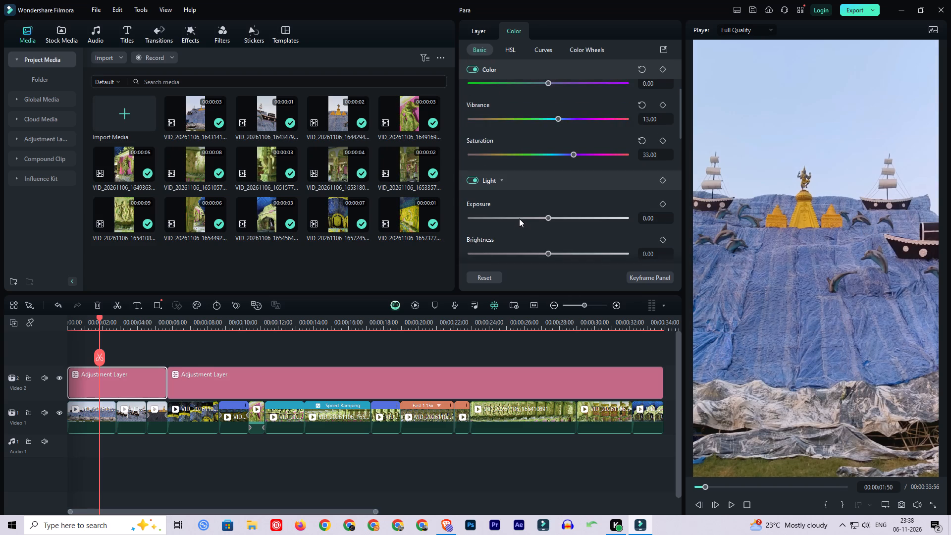
scroll(519, 218, "down", 4)
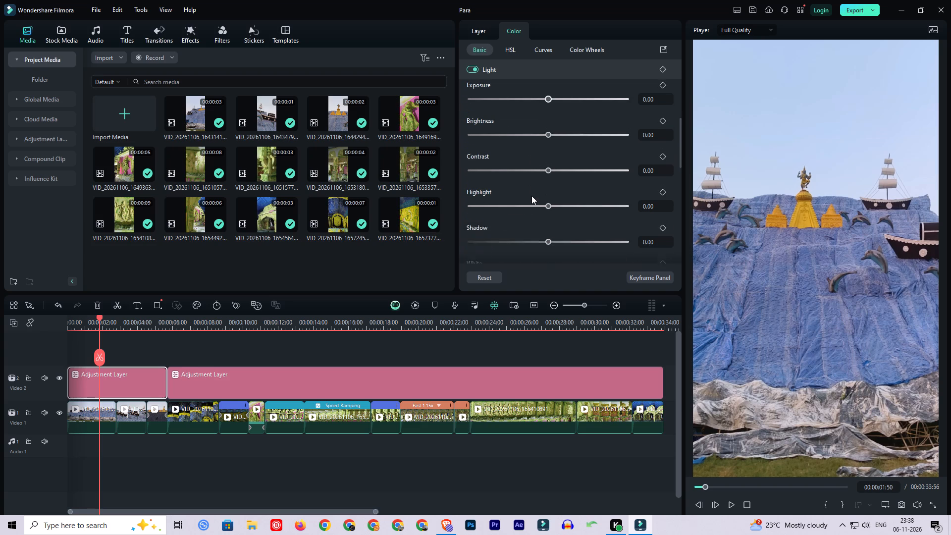
scroll(531, 196, "down", 3)
left_click_drag(549, 224, 541, 225)
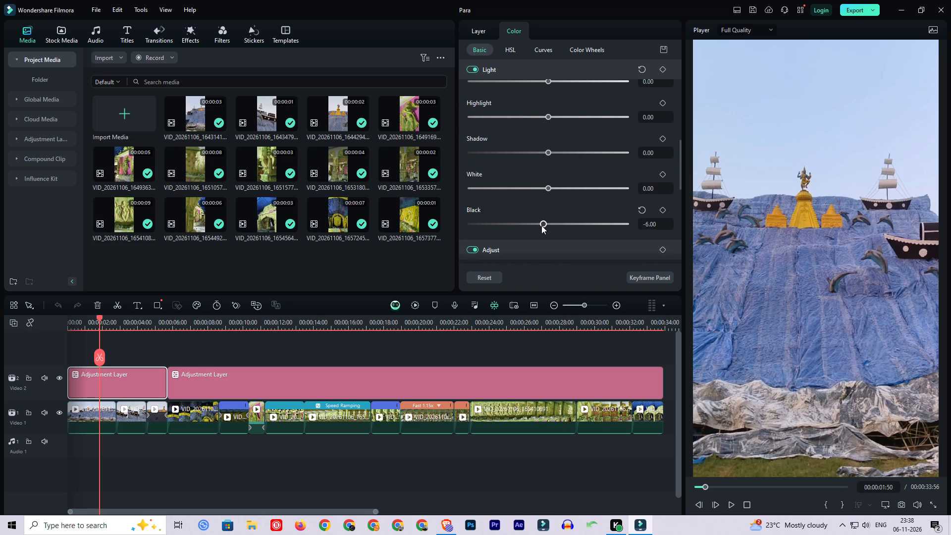
left_click_drag(541, 225, 534, 224)
left_click_drag(544, 150, 533, 153)
left_click_drag(551, 189, 558, 188)
Set the first segment's Light values to Highlight 7, Contrast 10, Exposure 1 and Brightness 1.
scroll(529, 194, "up", 2)
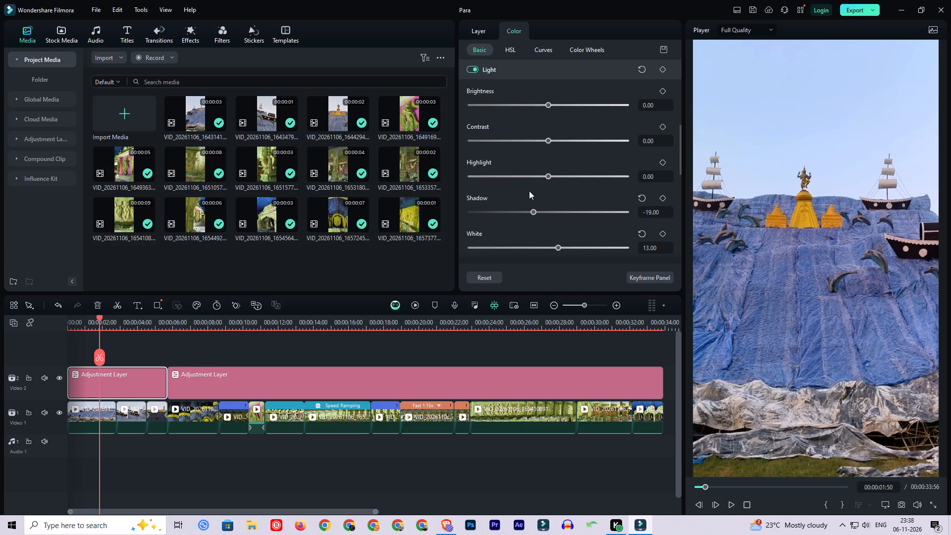
left_click(550, 178)
left_click_drag(547, 142, 556, 142)
scroll(529, 154, "up", 2)
left_click_drag(547, 162, 552, 162)
left_click(550, 126)
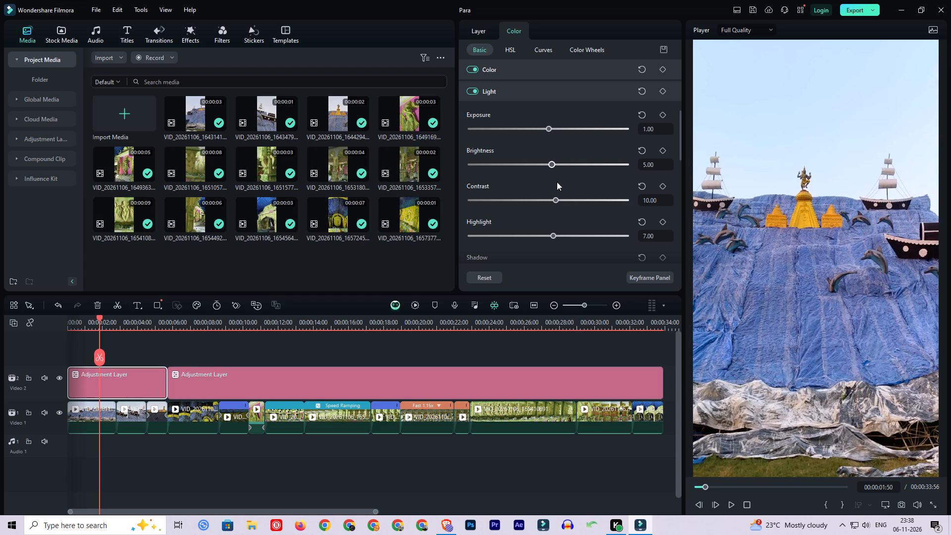
left_click(553, 163)
With the playhead at 00:00:01:08, set the orange HSL Saturation to 19 on the first adjustment layer segment.
left_click(179, 344)
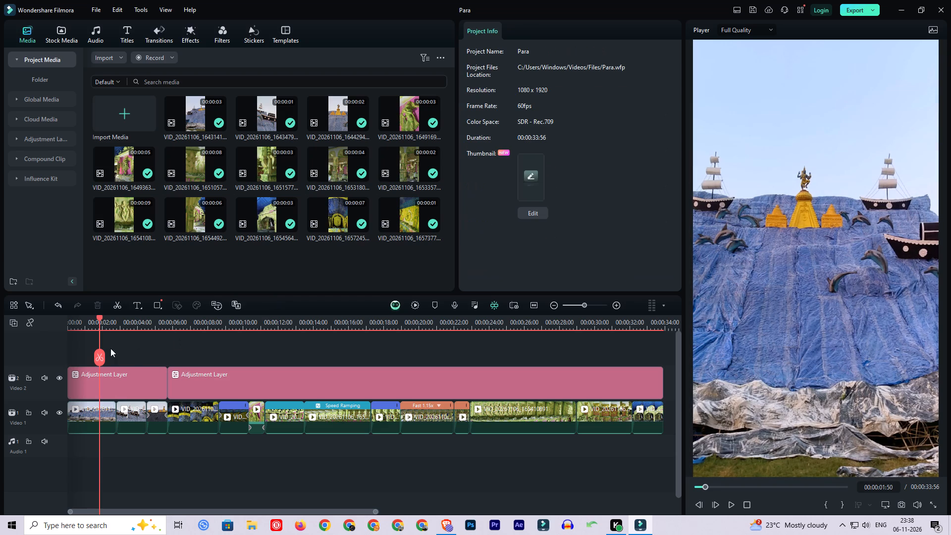
left_click(78, 324)
left_click_drag(78, 320, 85, 321)
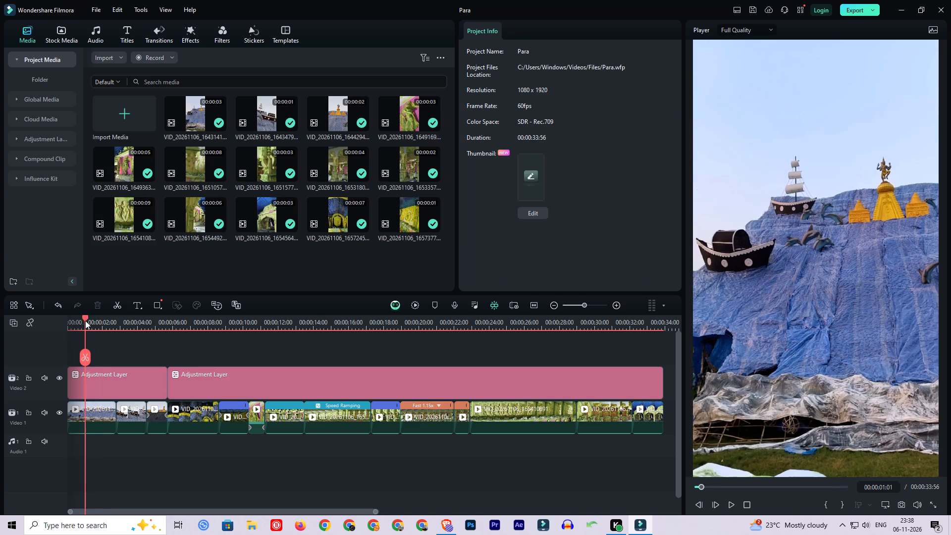
left_click_drag(85, 321, 87, 321)
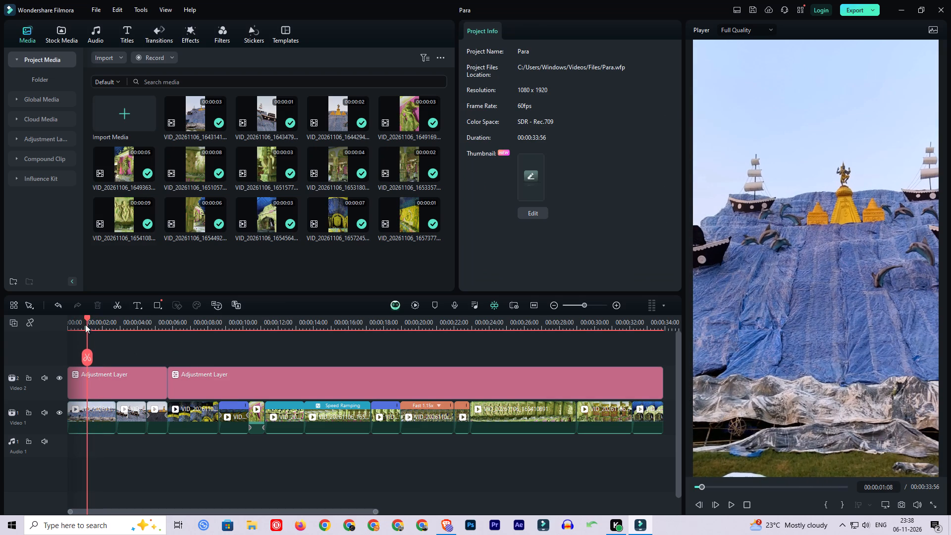
left_click(99, 381)
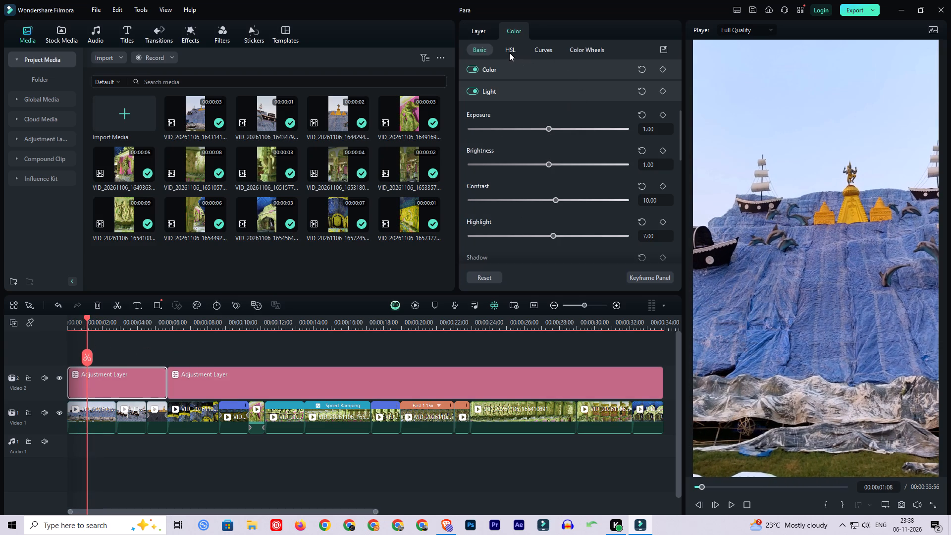
left_click(510, 52)
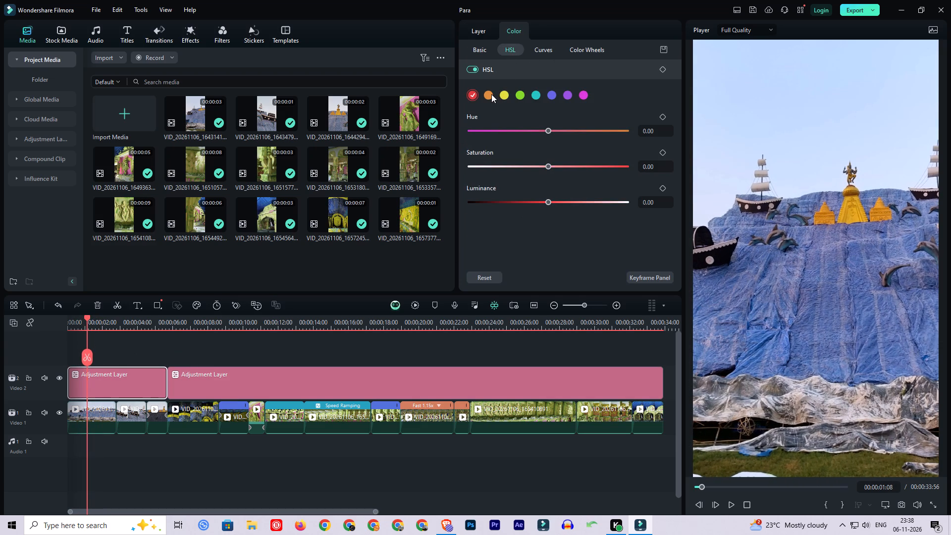
left_click(491, 94)
left_click_drag(546, 164, 497, 172)
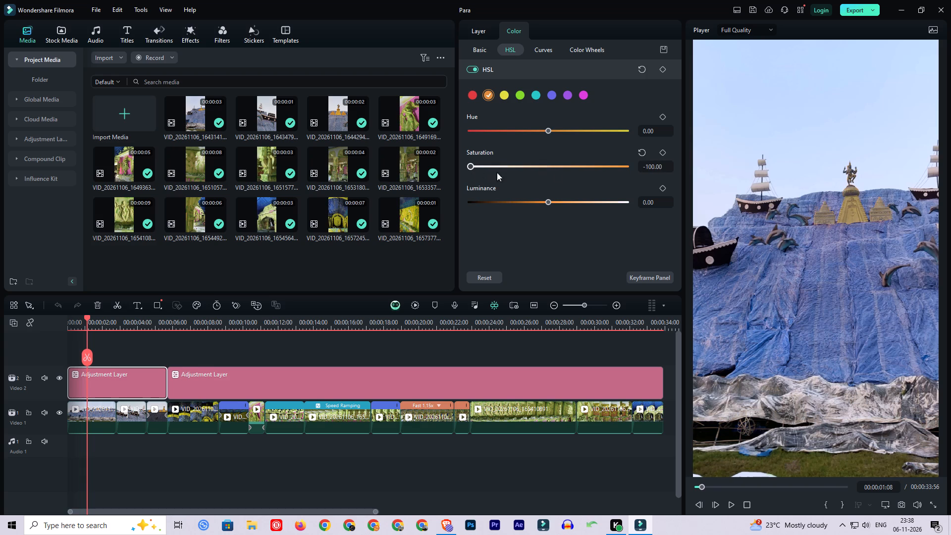
left_click_drag(497, 172, 563, 168)
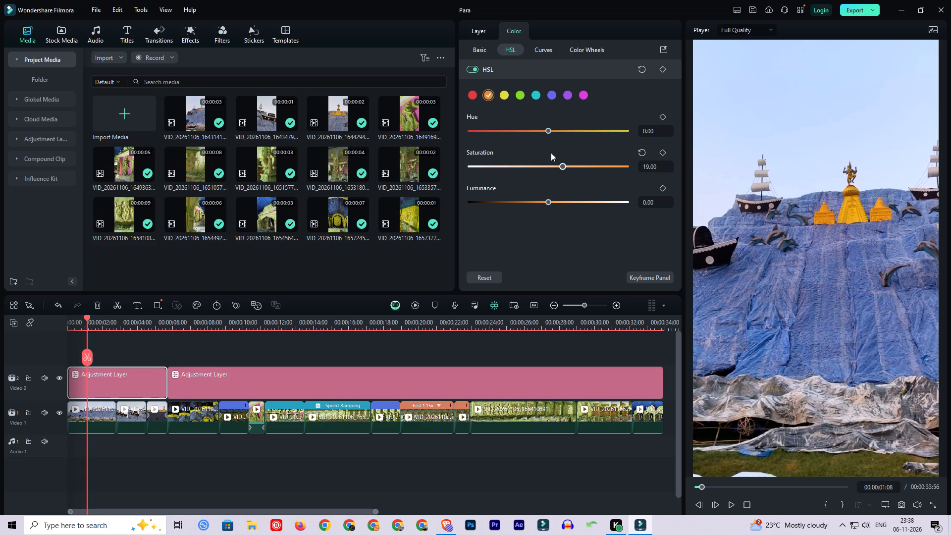
Set the orange HSL Hue to 11 and Luminance to -17 on the first adjustment layer segment.
left_click_drag(547, 130, 526, 130)
left_click_drag(526, 130, 557, 125)
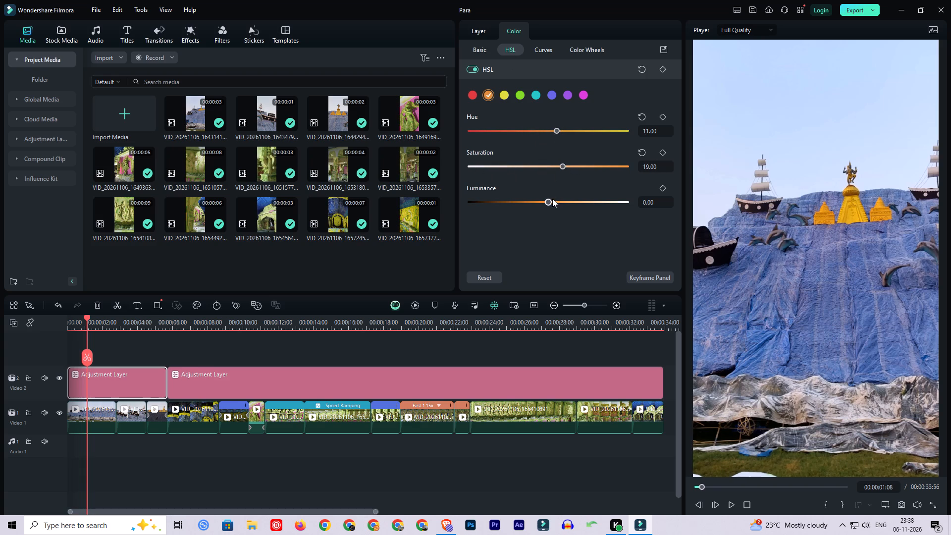
left_click(554, 202)
left_click(526, 202)
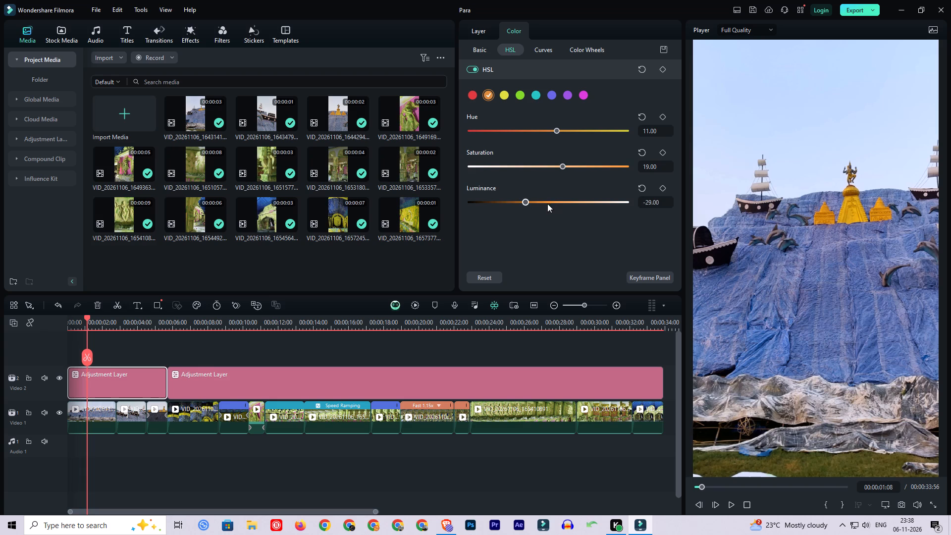
left_click(552, 201)
left_click(535, 200)
Set the orange HSL Luminance to -10 on the first adjustment layer segment.
left_click(551, 201)
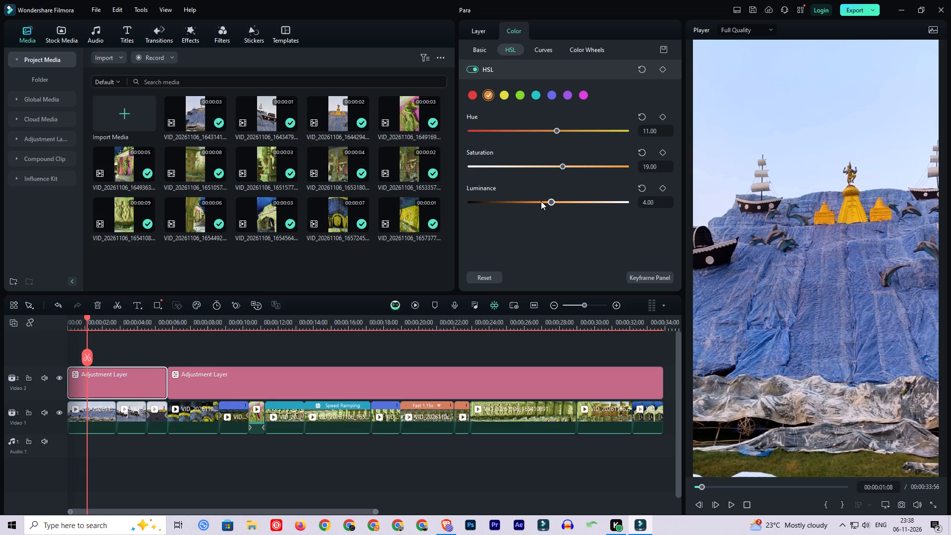
left_click(541, 201)
Set the yellow HSL Saturation to 13 on the first adjustment layer segment.
left_click(501, 96)
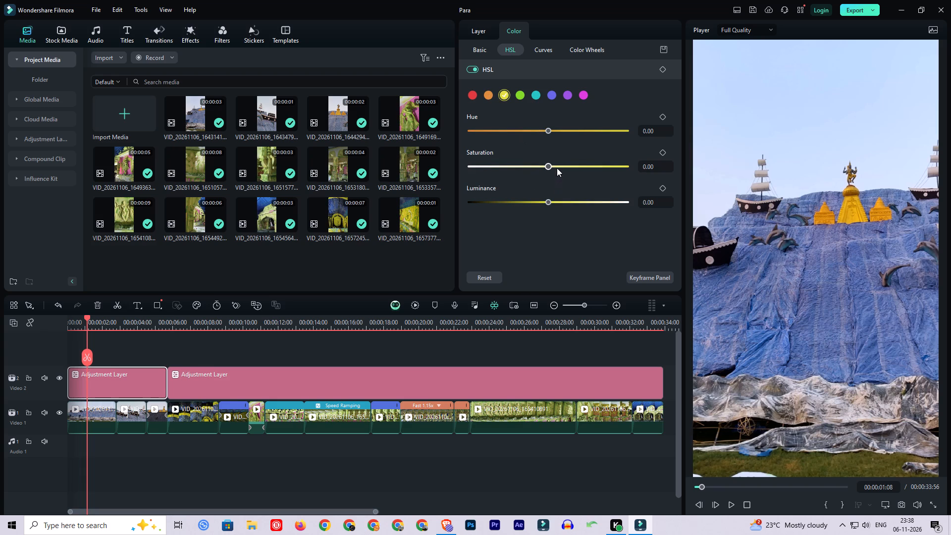
left_click(558, 165)
Set the cyan HSL Saturation to 35 and Hue to 8 on the first adjustment layer segment.
left_click(535, 96)
left_click_drag(549, 166, 483, 166)
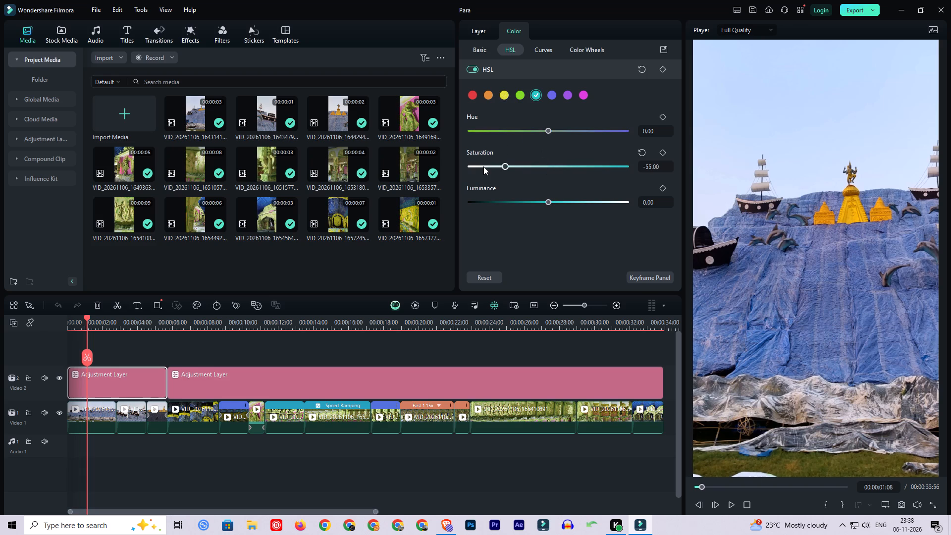
left_click_drag(483, 166, 576, 169)
left_click(555, 131)
Set the blue HSL values of the first adjustment layer segment to Saturation 22, Hue -22 and Luminance 20.
left_click(551, 102)
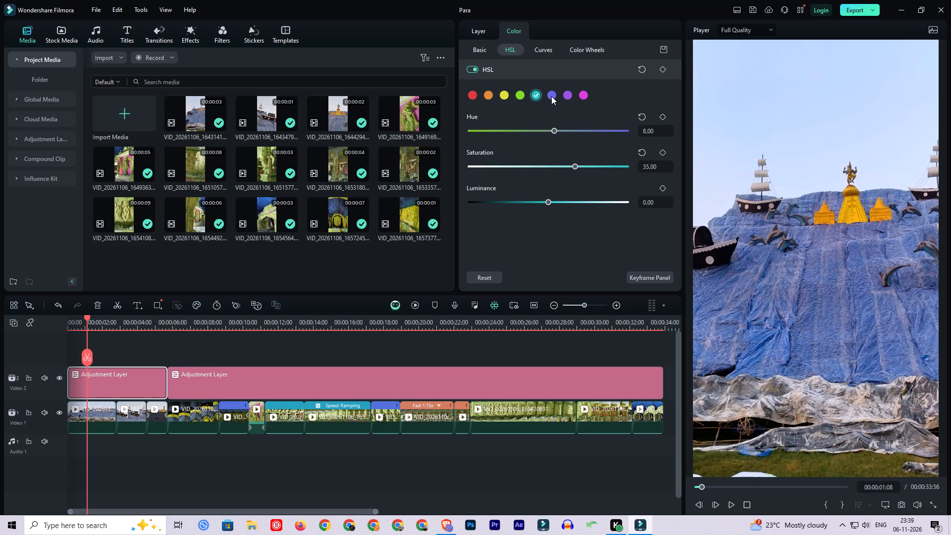
left_click(551, 96)
left_click_drag(548, 165, 482, 165)
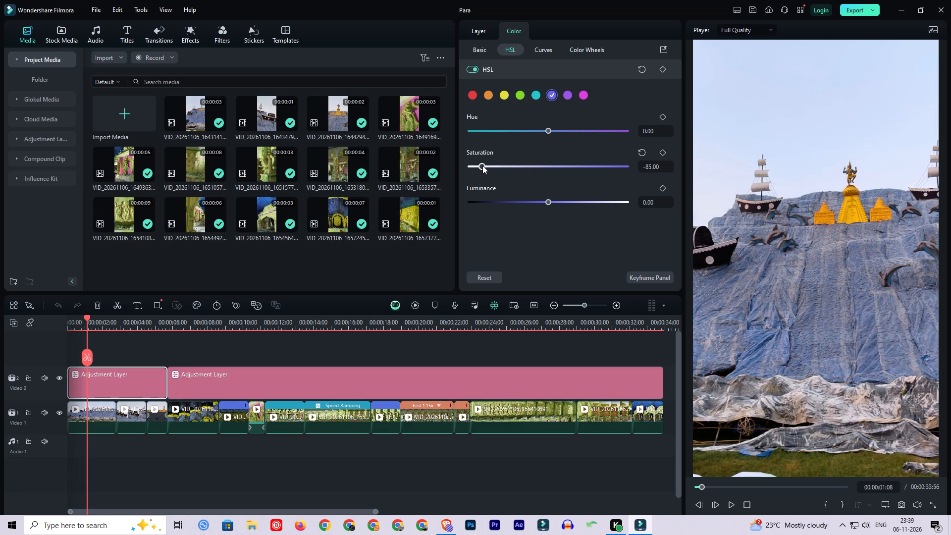
left_click_drag(482, 165, 566, 165)
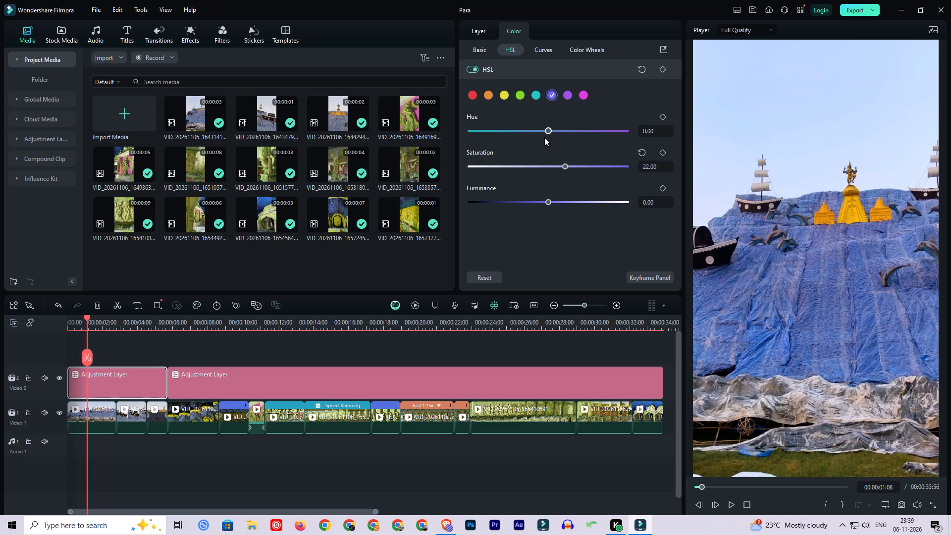
left_click_drag(546, 130, 499, 132)
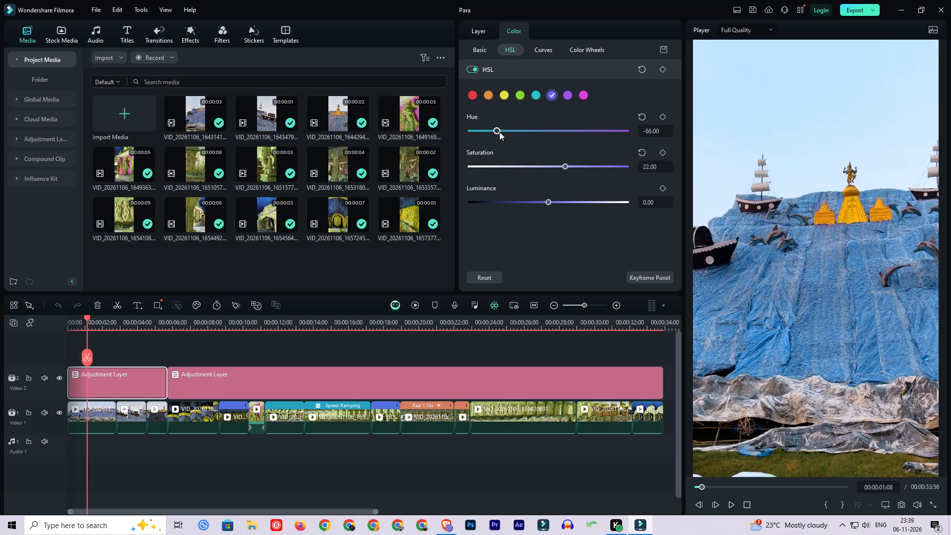
left_click_drag(499, 132, 579, 131)
left_click_drag(579, 131, 522, 134)
left_click_drag(522, 134, 531, 133)
left_click_drag(549, 202, 534, 207)
left_click_drag(532, 201, 574, 201)
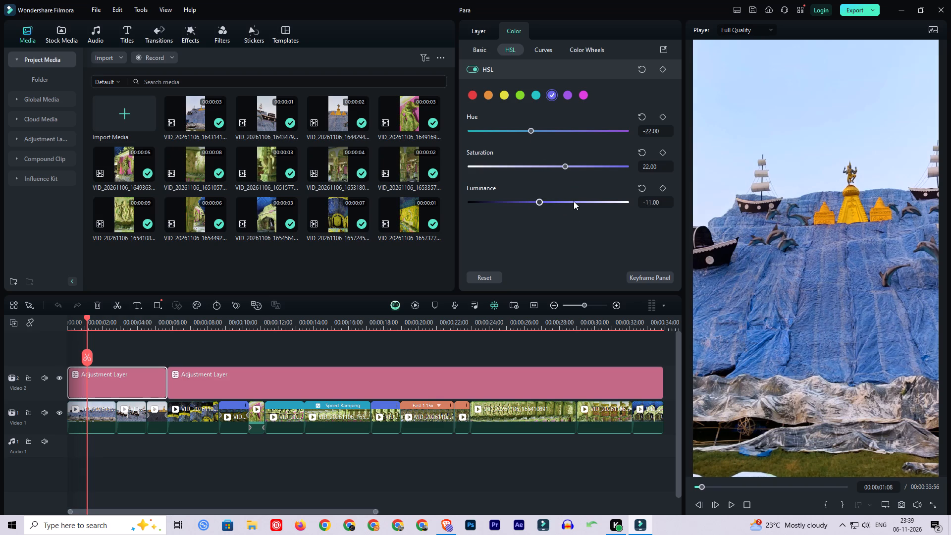
left_click_drag(574, 201, 531, 201)
left_click_drag(531, 201, 564, 199)
Set the cyan HSL Luminance to 17 on the first adjustment layer segment.
left_click(538, 92)
left_click(562, 201)
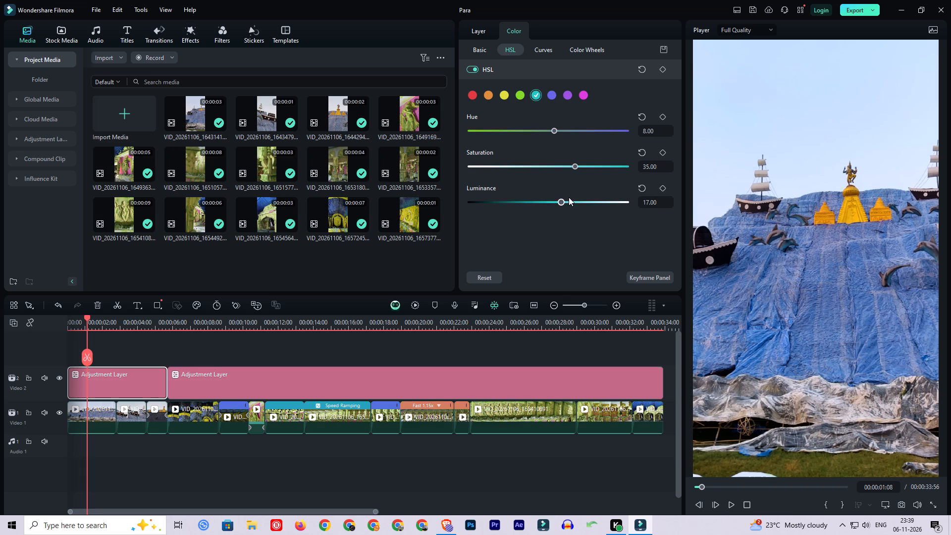
Set the green HSL Saturation to 40 and Hue to 22 on the first adjustment layer segment.
left_click(522, 90)
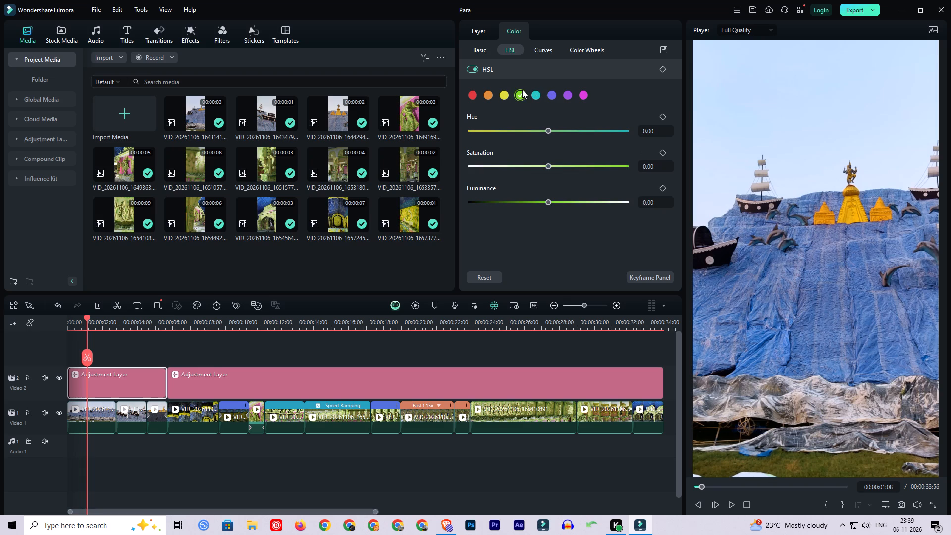
left_click_drag(547, 162, 479, 162)
left_click_drag(492, 166, 581, 168)
left_click_drag(581, 168, 580, 168)
left_click(566, 130)
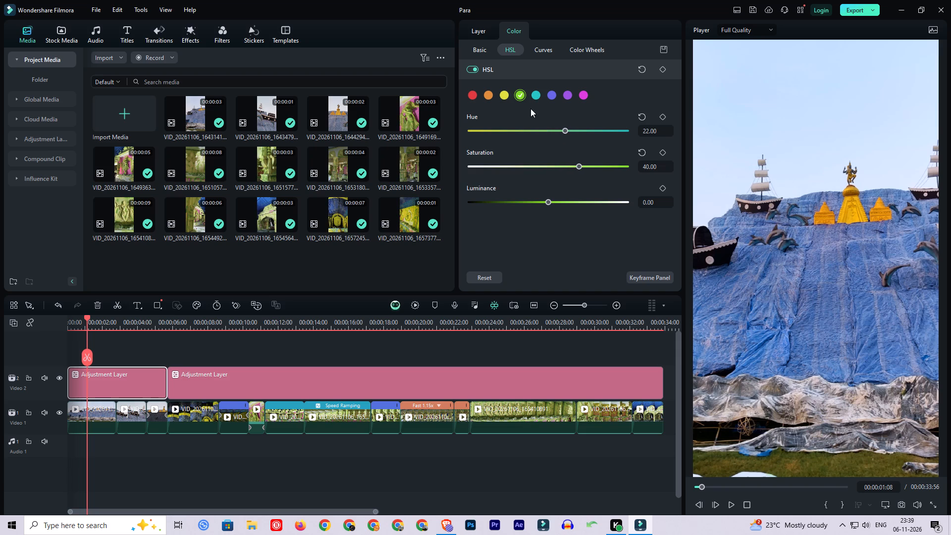
Review the yellow, orange and blue HSL values, and set the purple Saturation to 27 on the first segment.
left_click(507, 93)
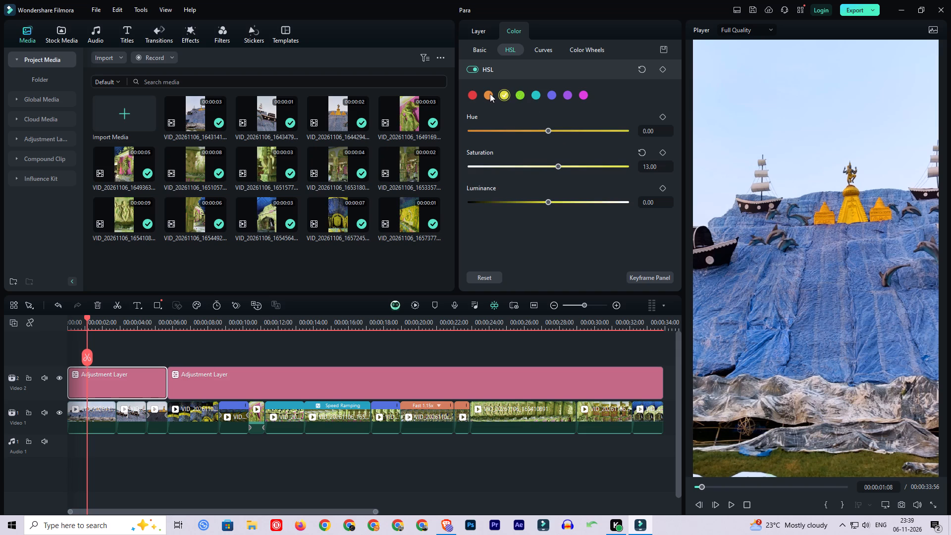
left_click(490, 94)
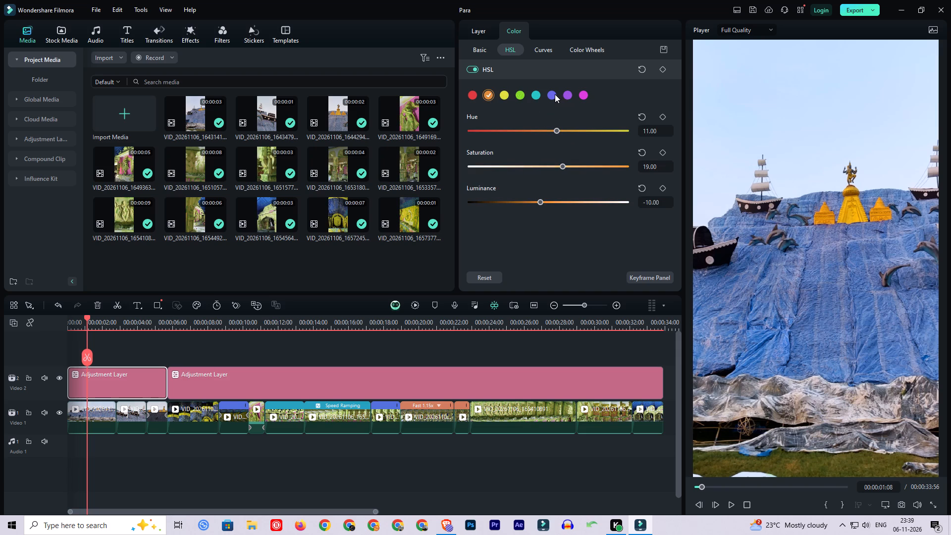
left_click(555, 94)
left_click(567, 94)
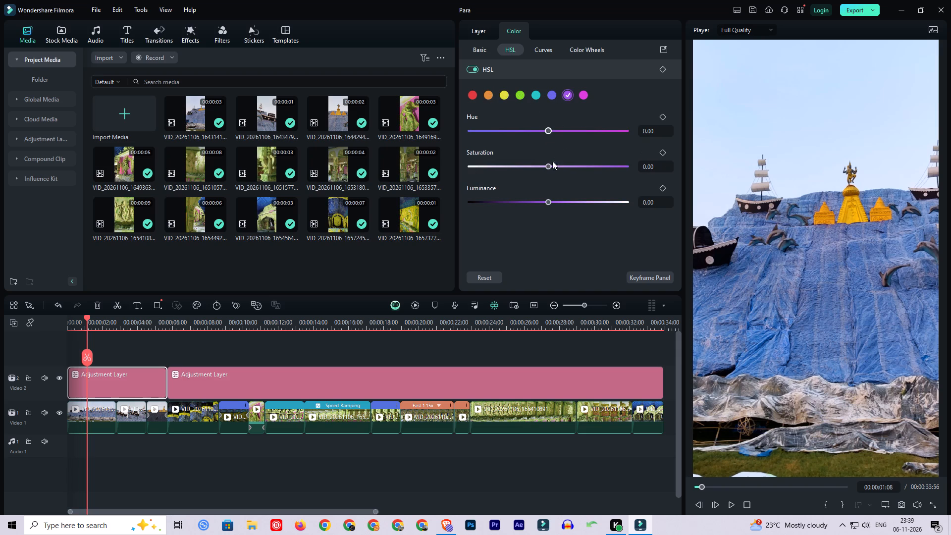
left_click_drag(548, 166, 561, 171)
left_click_drag(561, 171, 569, 169)
Check the grade at several points in the other clips under the first adjustment layer segment.
left_click(125, 324)
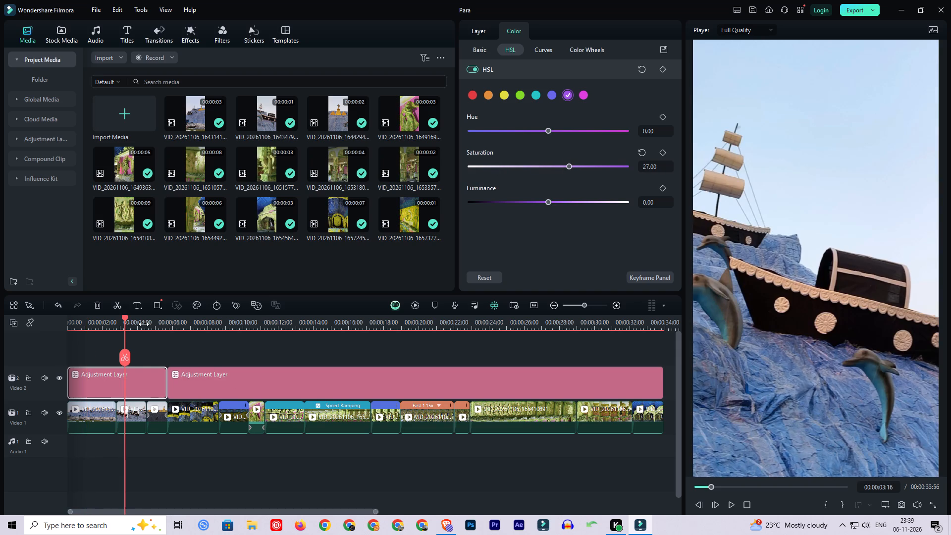
left_click(141, 323)
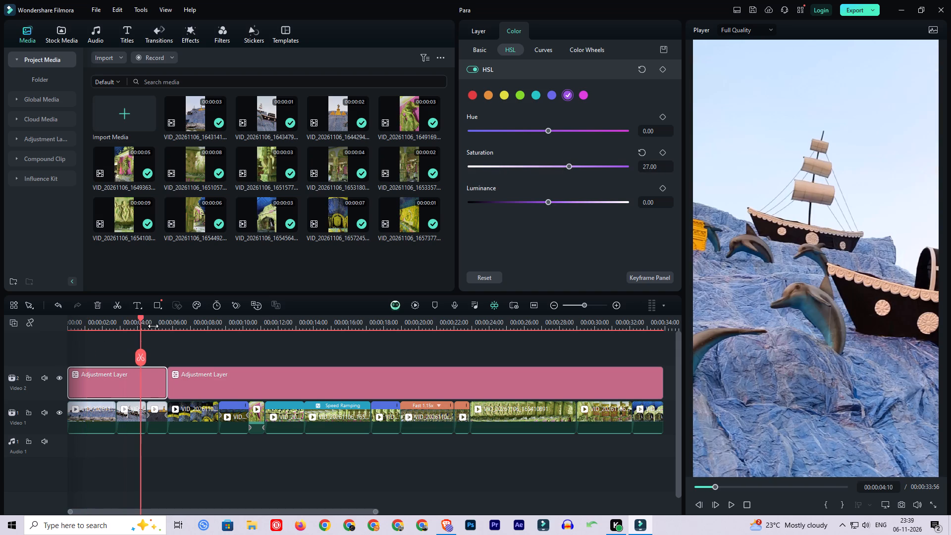
left_click(161, 327)
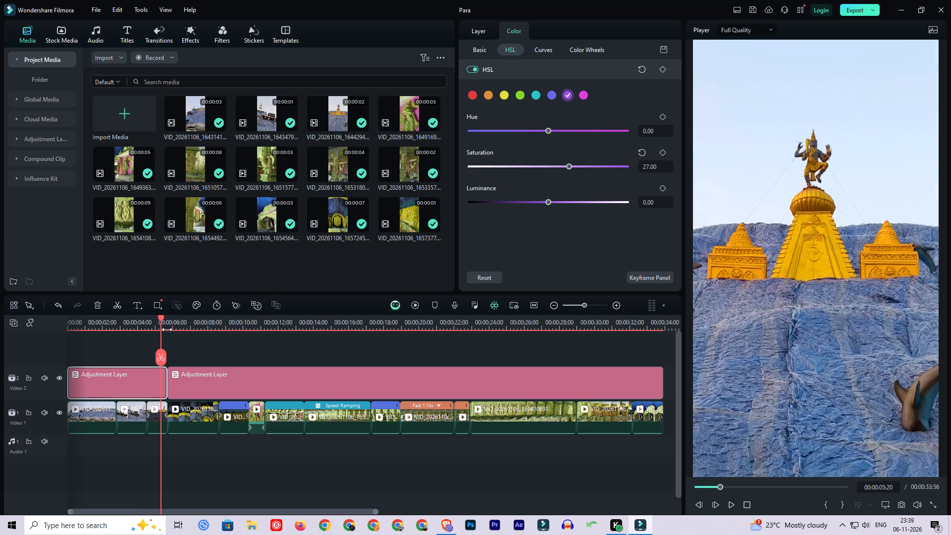
left_click(182, 347)
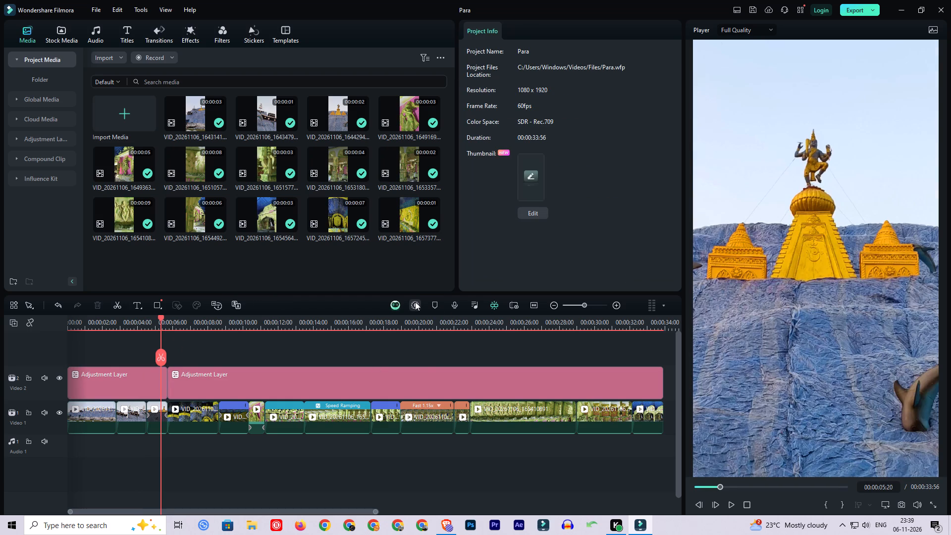
Import the Kalyani Utsab logo image from the Logo folder inside Footages.
double_click(325, 266)
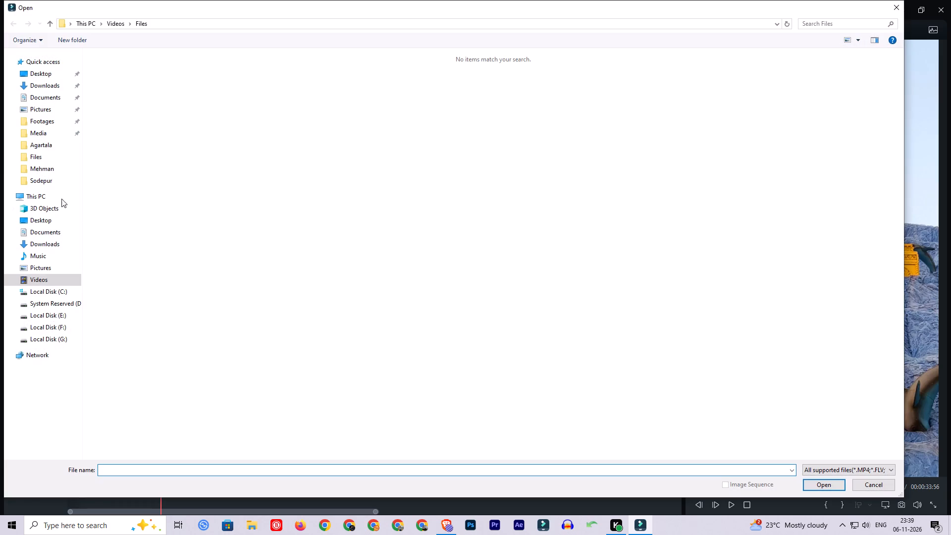
left_click(44, 115)
left_click(48, 120)
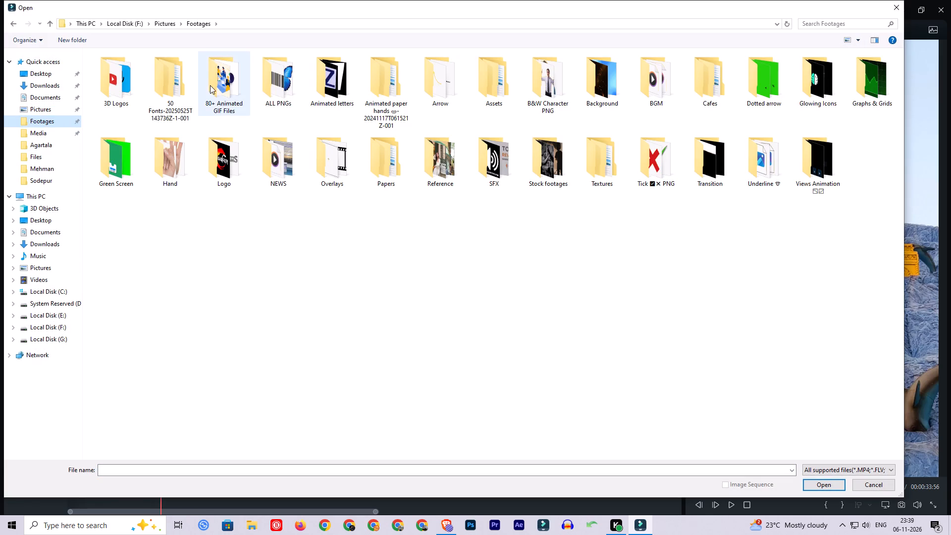
double_click(216, 161)
double_click(281, 107)
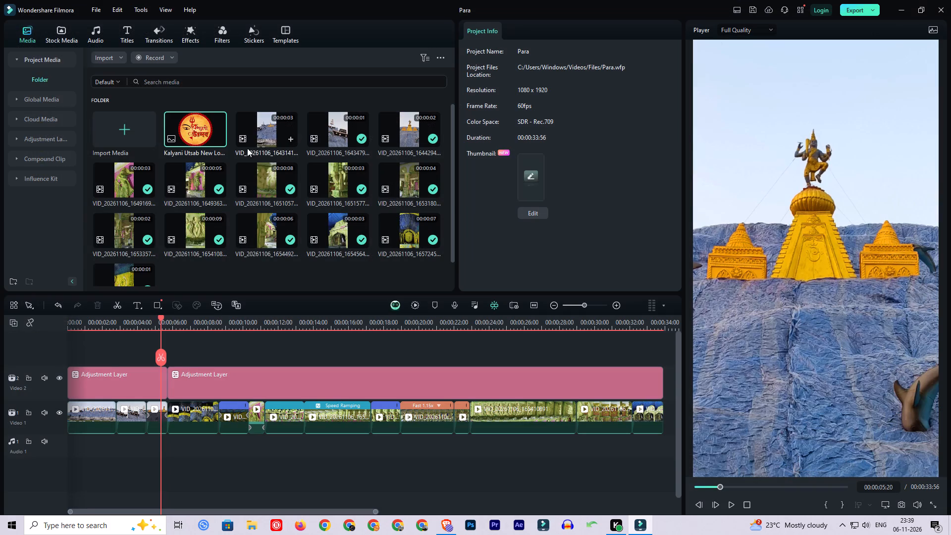
Place the Kalyani Utsab logo on a new track above the adjustment layer, spanning from the timeline start to the end of the video.
left_click_drag(209, 124, 68, 344)
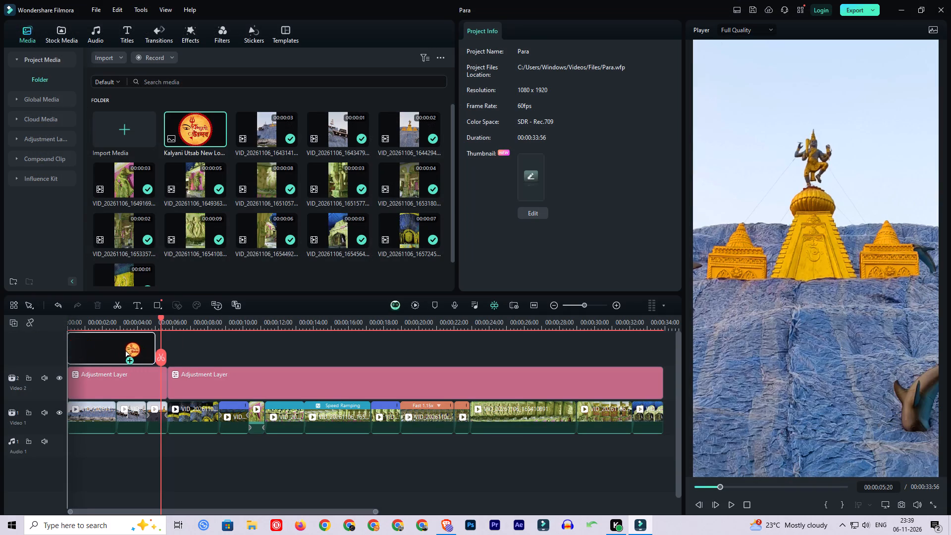
left_click_drag(153, 376, 668, 394)
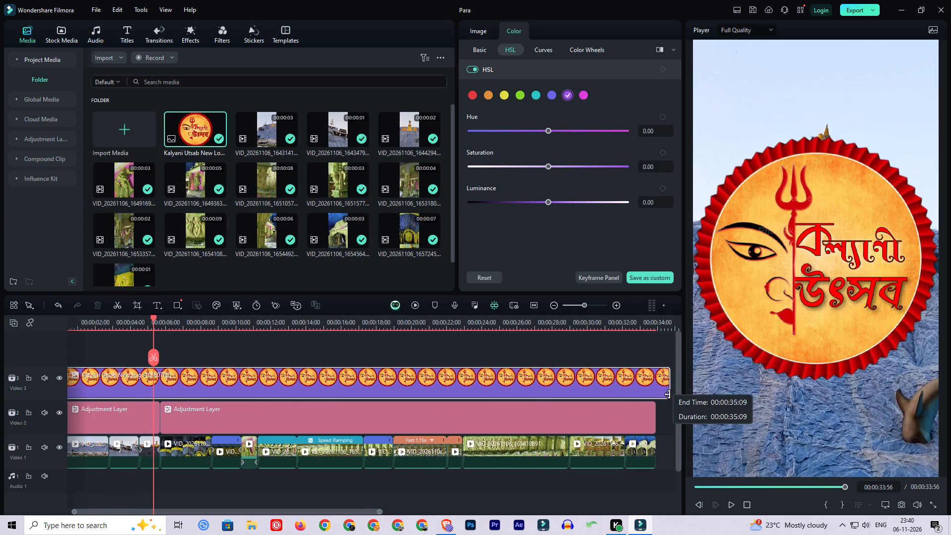
left_click_drag(668, 394, 596, 393)
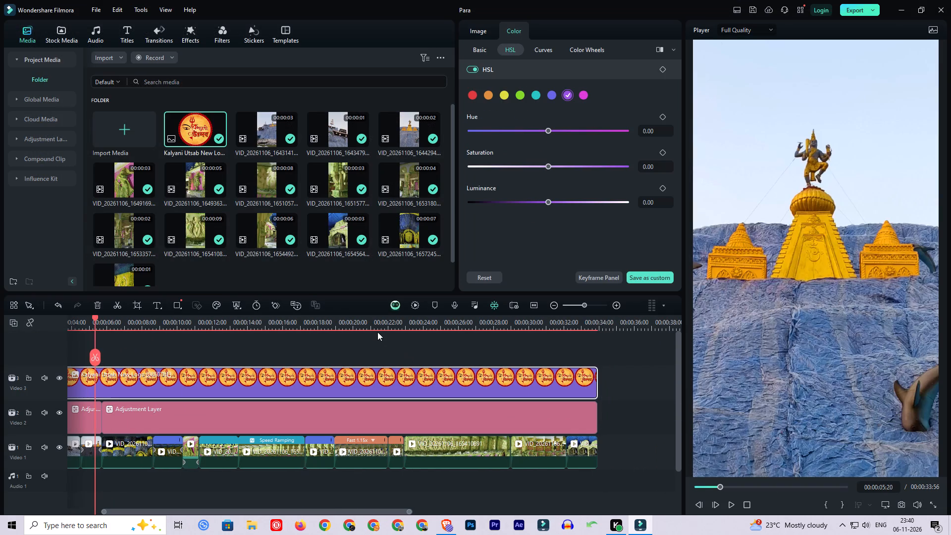
Scale the Kalyani Utsab logo to about 19.67% and place it in the frame's upper-right corner, at about X 403, Y 821.
left_click(370, 388)
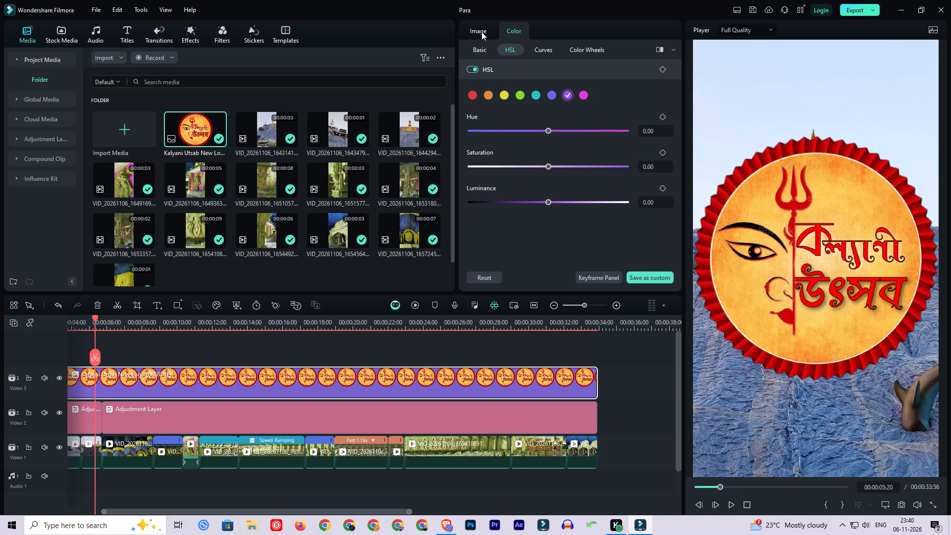
left_click(481, 32)
left_click(805, 214)
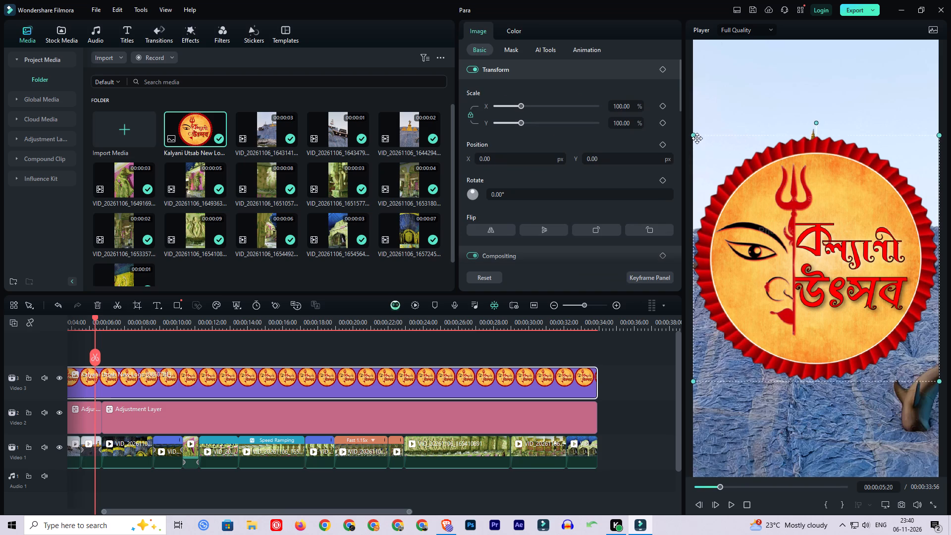
left_click_drag(695, 135, 899, 314)
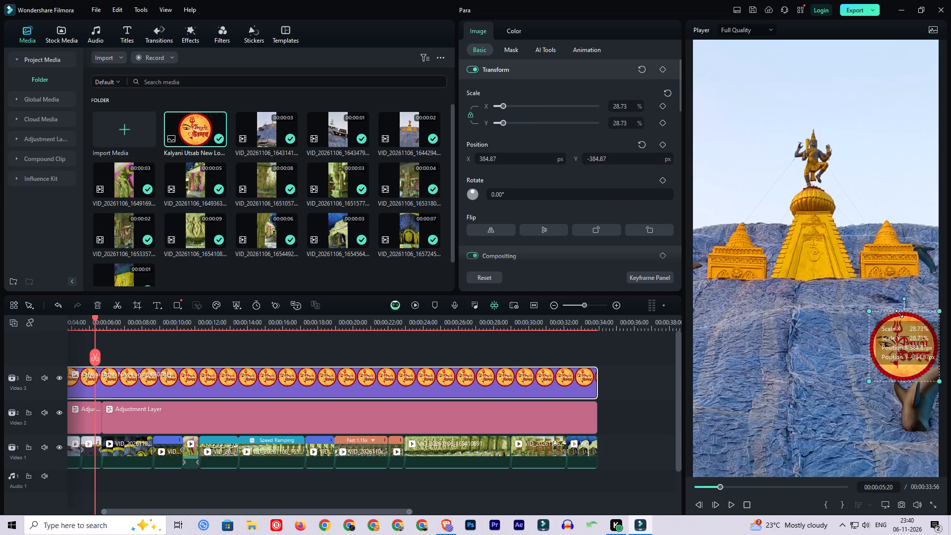
left_click_drag(899, 314, 934, 335)
left_click_drag(917, 361, 902, 288)
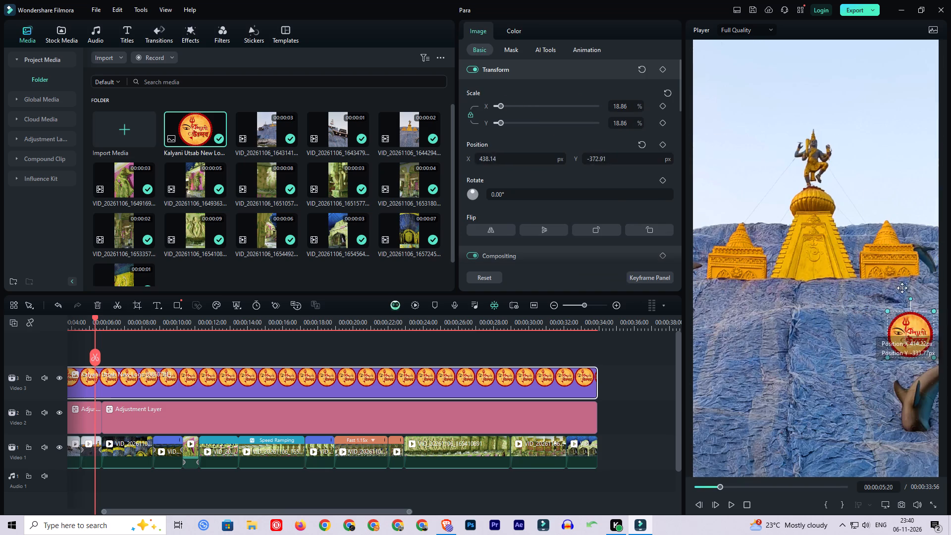
left_click_drag(902, 288, 910, 71)
left_click_drag(887, 91, 888, 88)
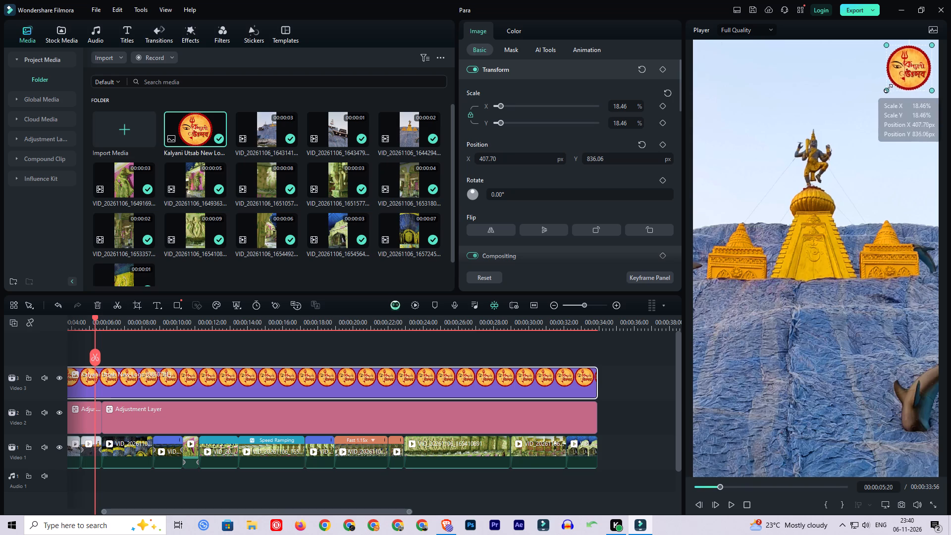
left_click_drag(888, 88, 890, 87)
left_click(908, 61)
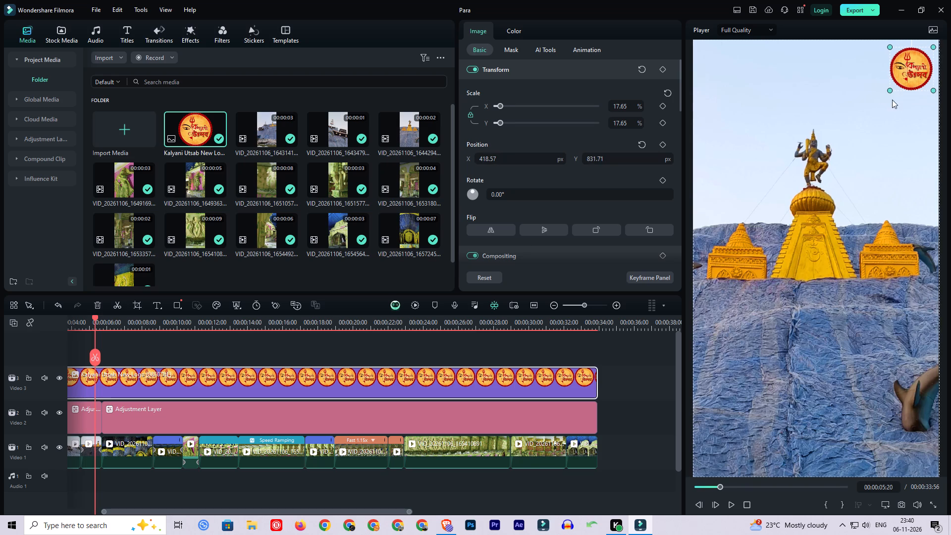
left_click(891, 88)
left_click_drag(889, 92, 886, 97)
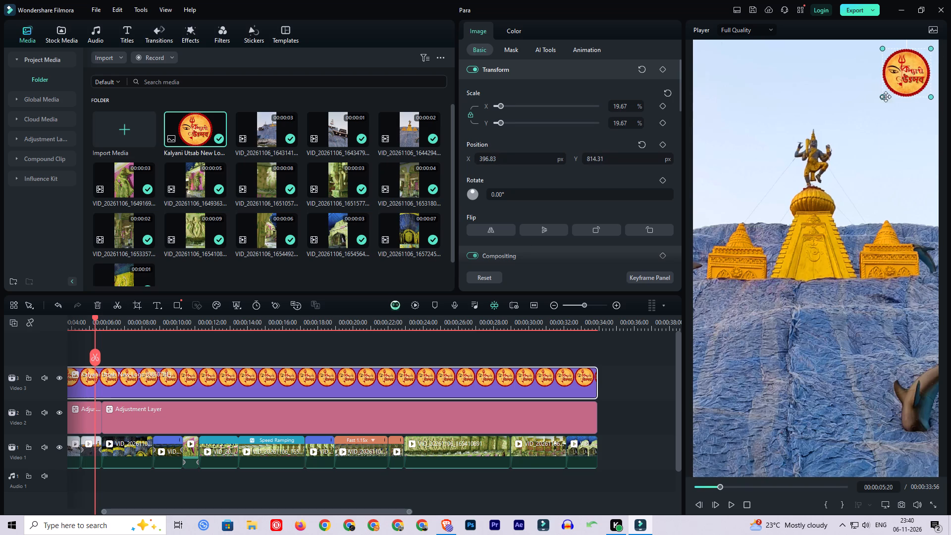
left_click(904, 74)
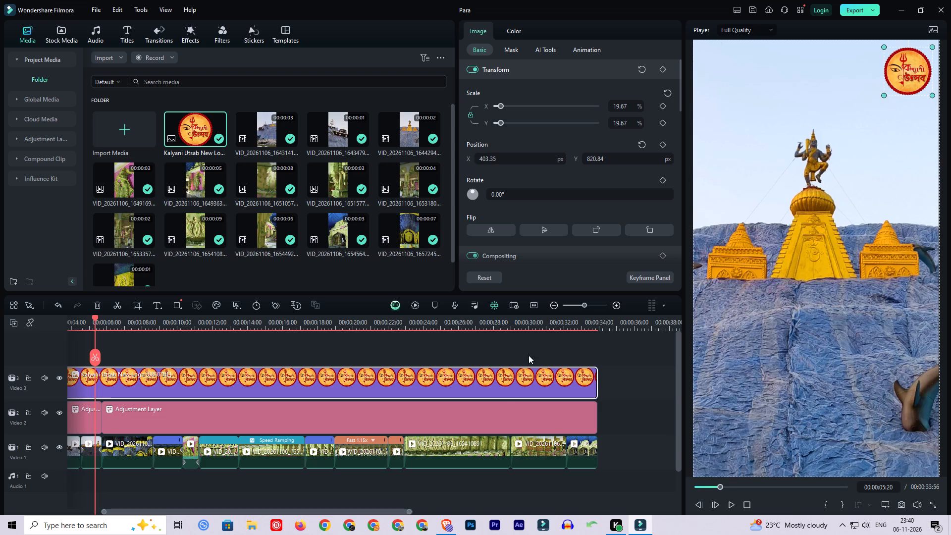
left_click(600, 346)
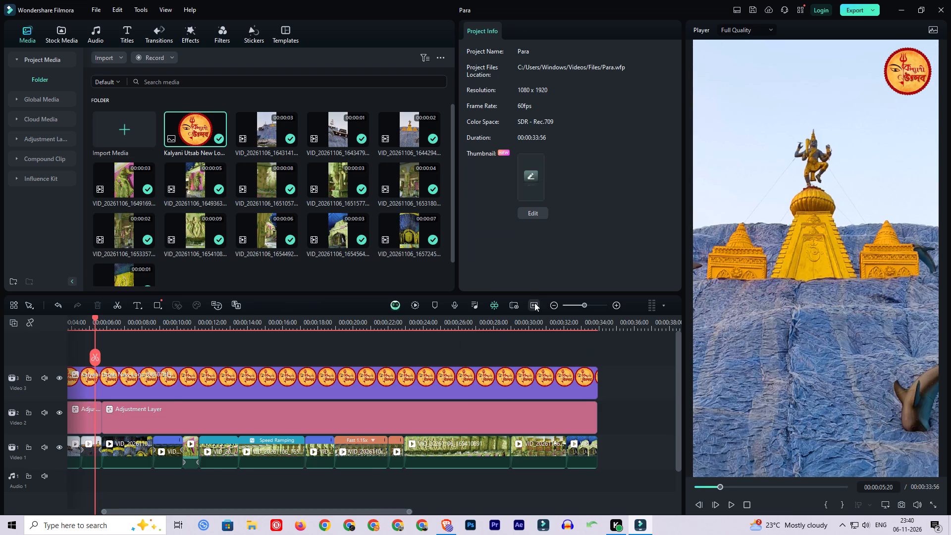
Fit the whole project in the timeline and render its preview for smooth playback, stopping after the opening clips.
left_click(534, 303)
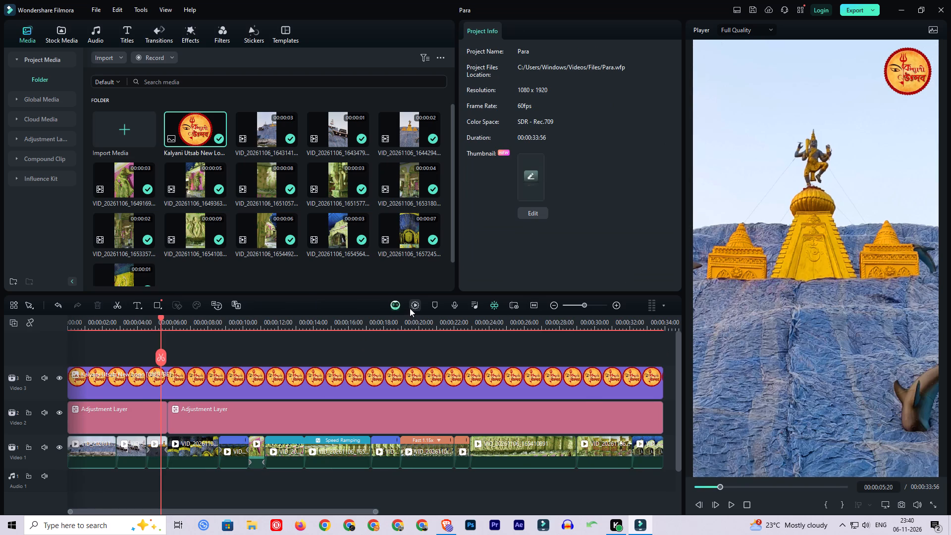
left_click(410, 308)
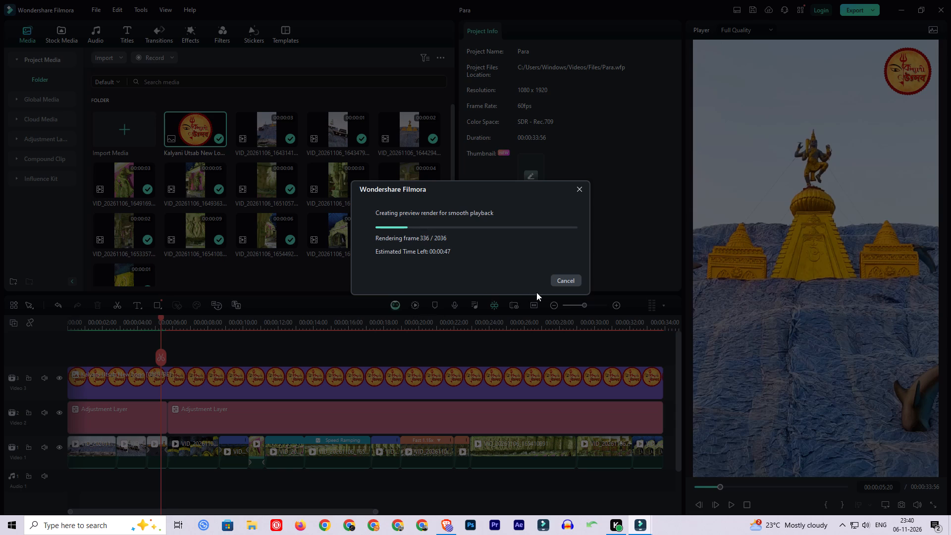
left_click(558, 282)
left_click(344, 352)
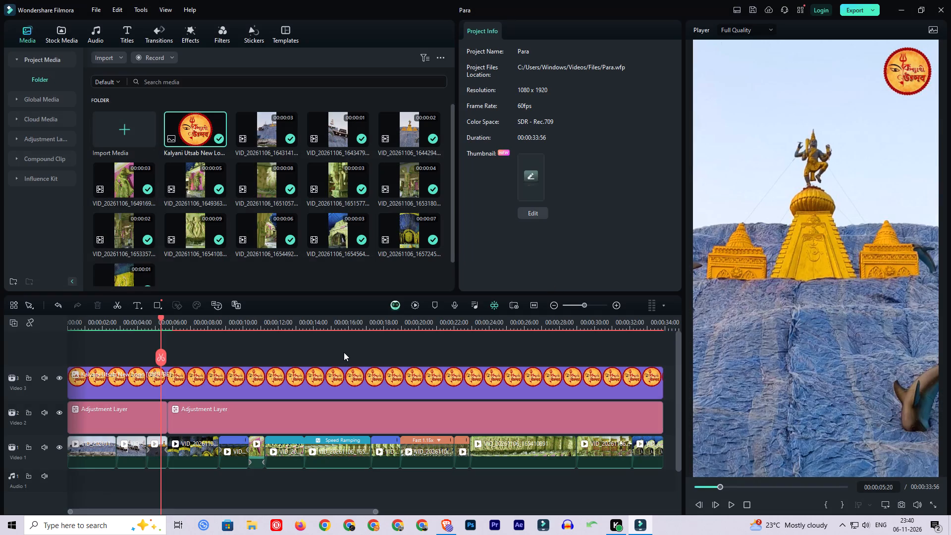
Save the project.
key("ctrl+s")
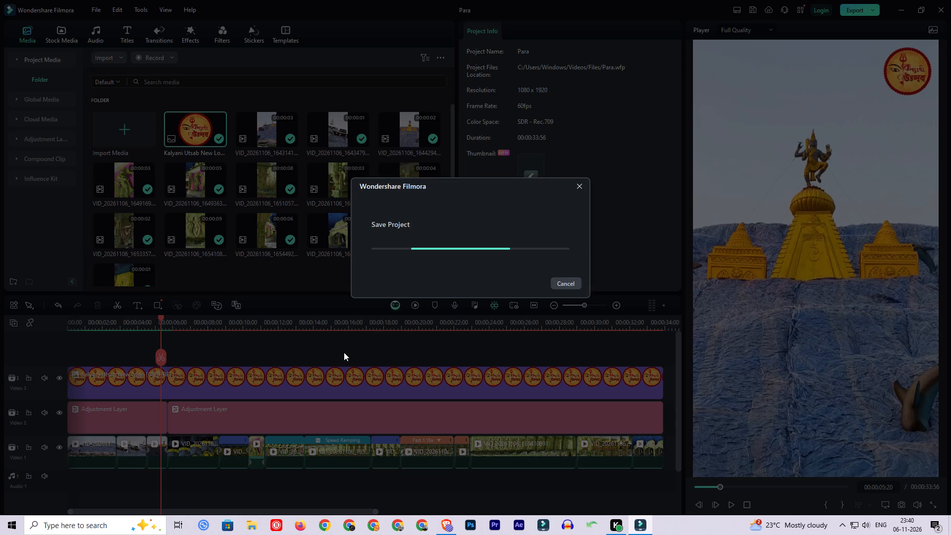
Play the video from the beginning to about 8 seconds to check the grade and logo placement.
key("Up")
key("Up")
key("Up")
key("Up")
key("Up")
key("Up")
key("Up")
key("Up")
key("Up")
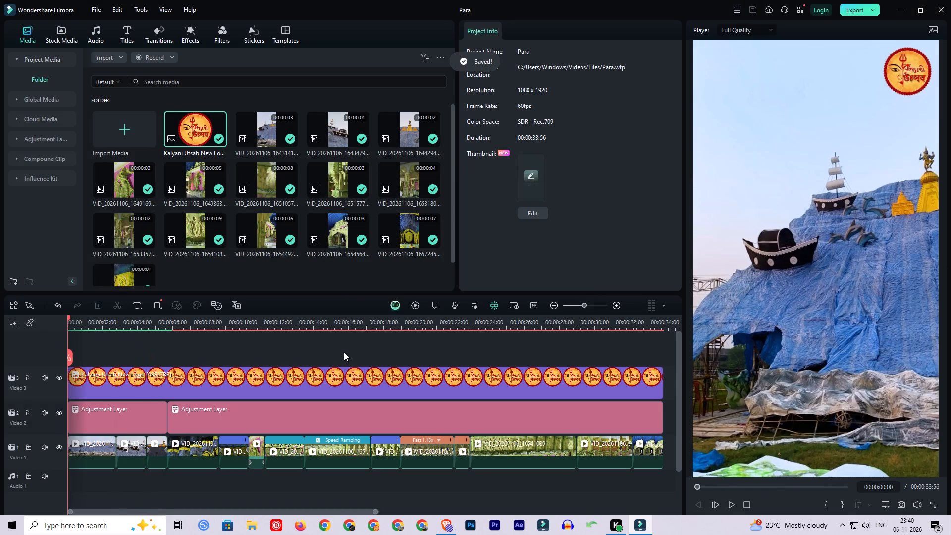
key("space")
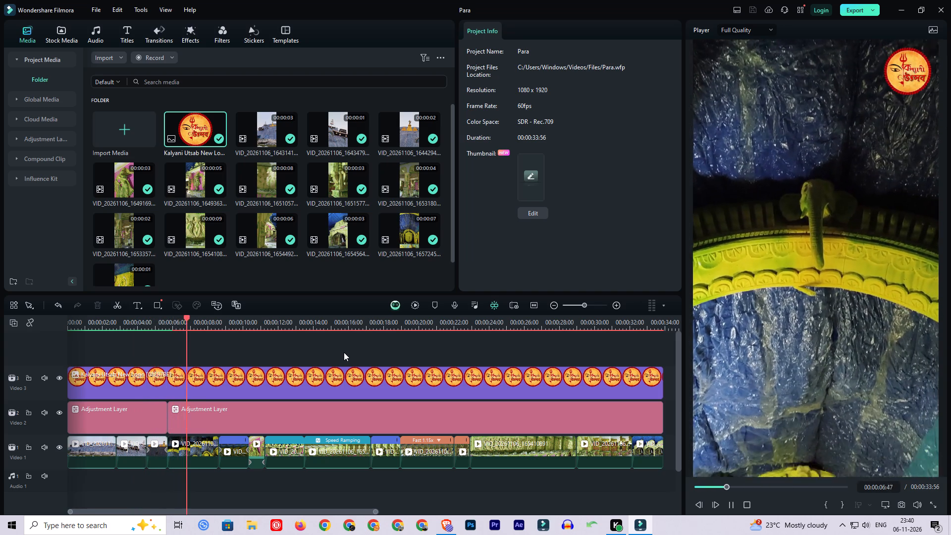
key("space")
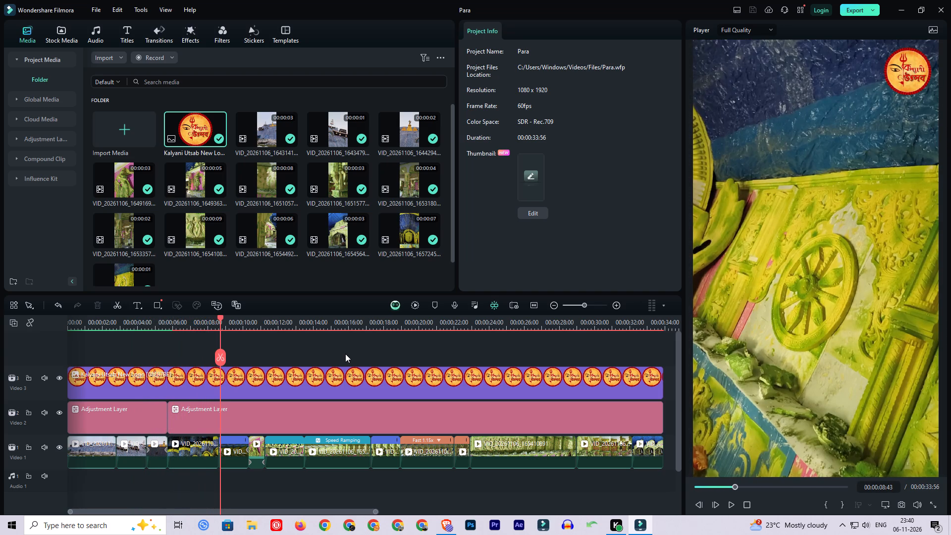
Scrub through the remaining clips to the end to check the look under the second adjustment layer segment.
left_click(336, 321)
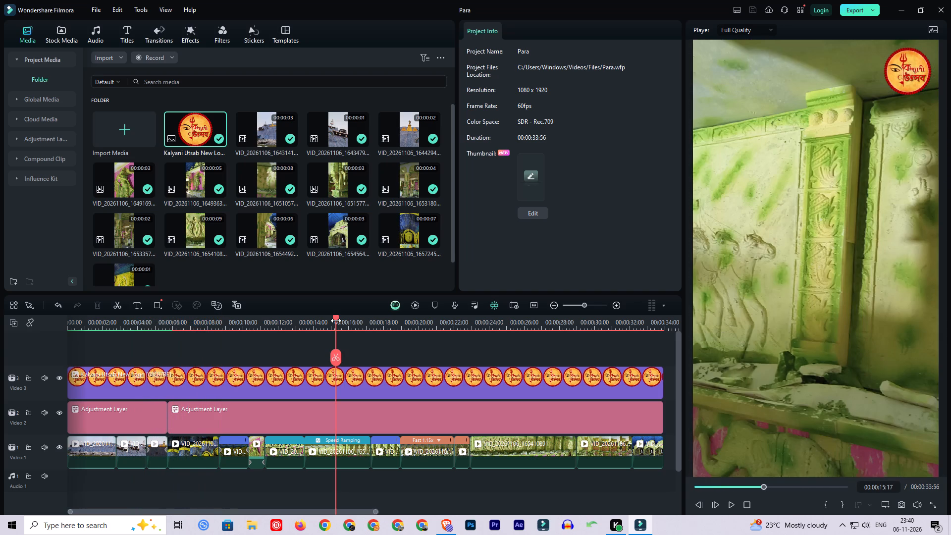
left_click(242, 326)
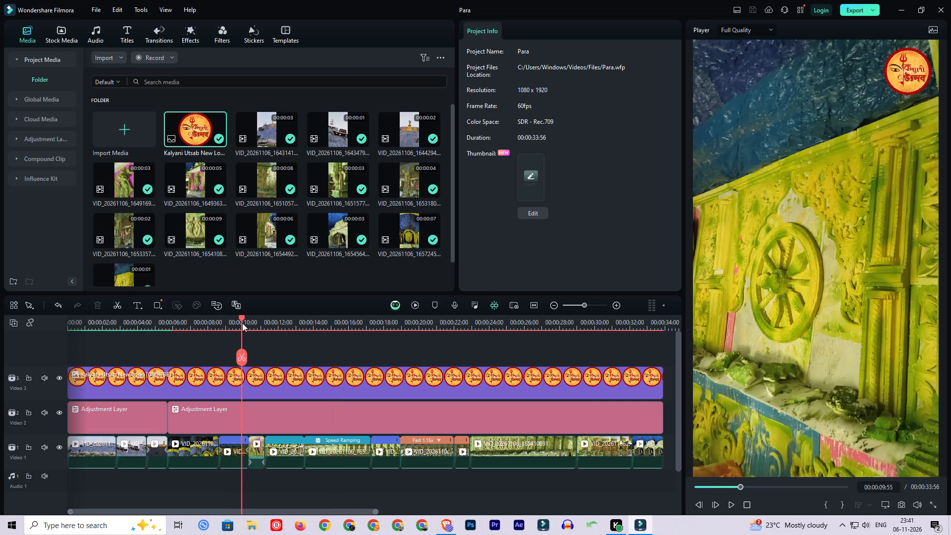
left_click_drag(244, 322, 253, 322)
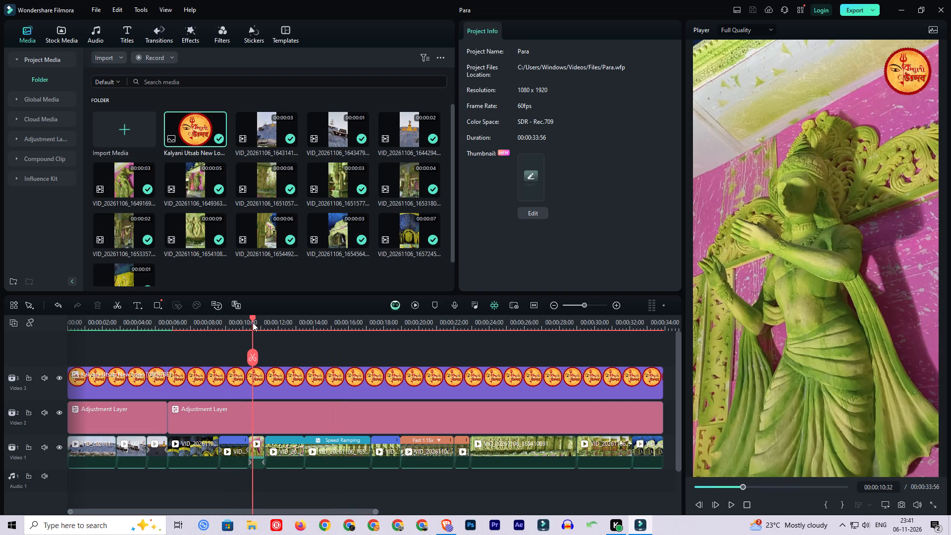
left_click_drag(253, 322, 366, 332)
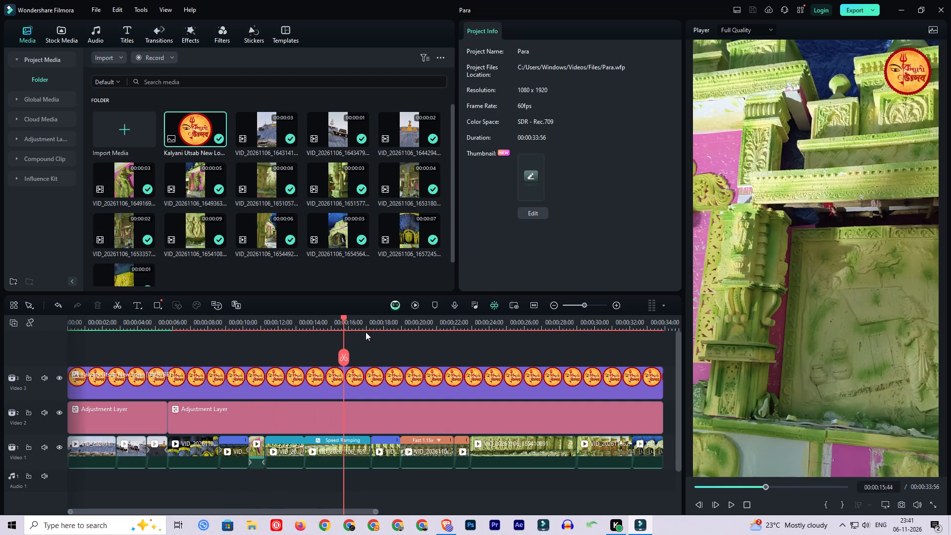
left_click_drag(366, 332, 512, 340)
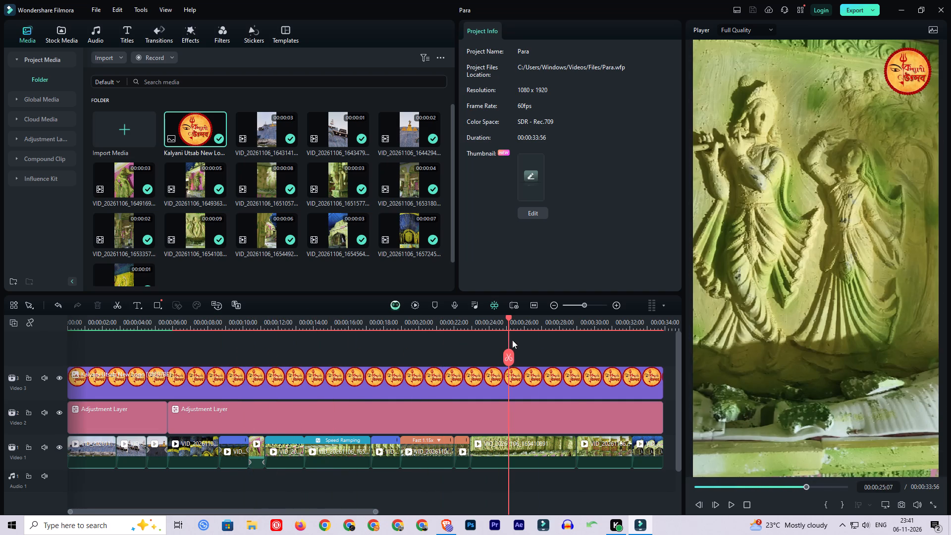
left_click_drag(512, 340, 645, 339)
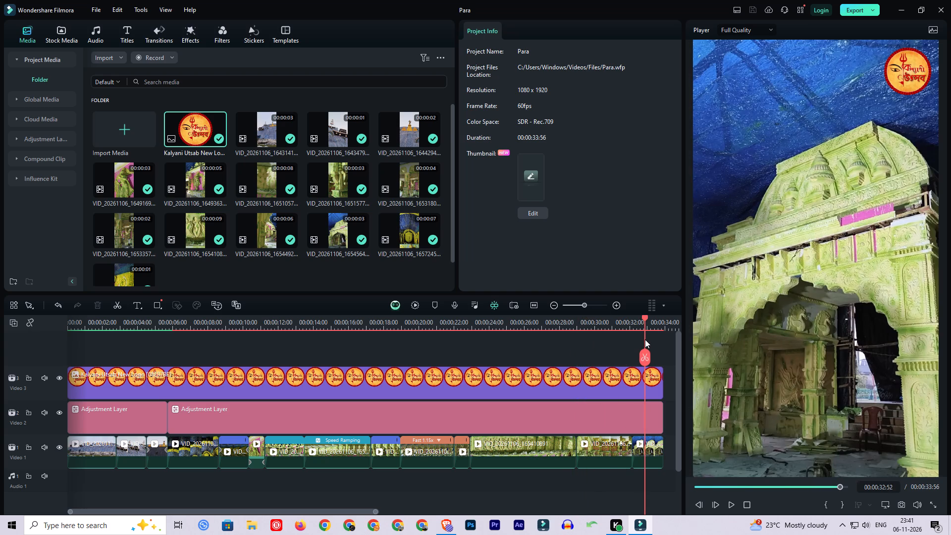
Split the second adjustment layer segment at 00:00:11:14, at the end of the clip of the statue against the pink wall.
left_click_drag(645, 339, 280, 343)
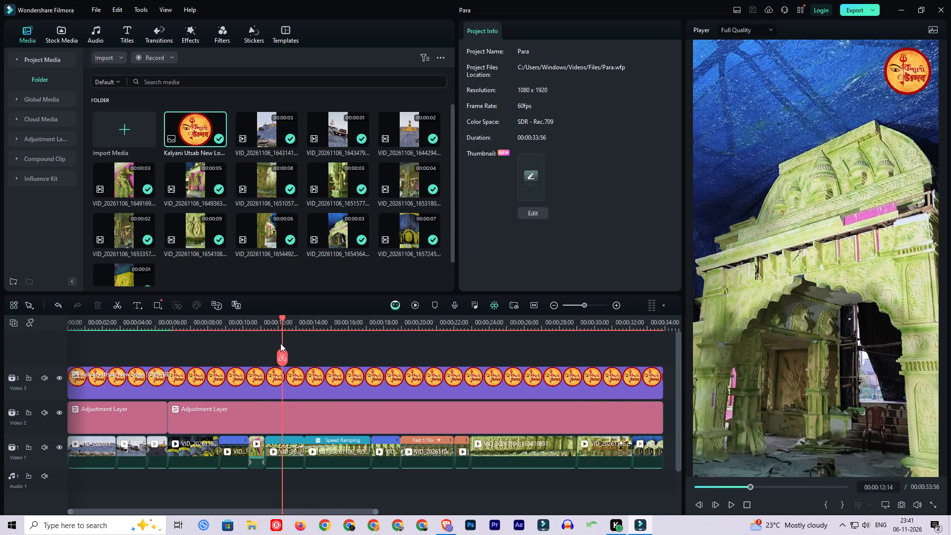
left_click_drag(280, 343, 253, 343)
key("c")
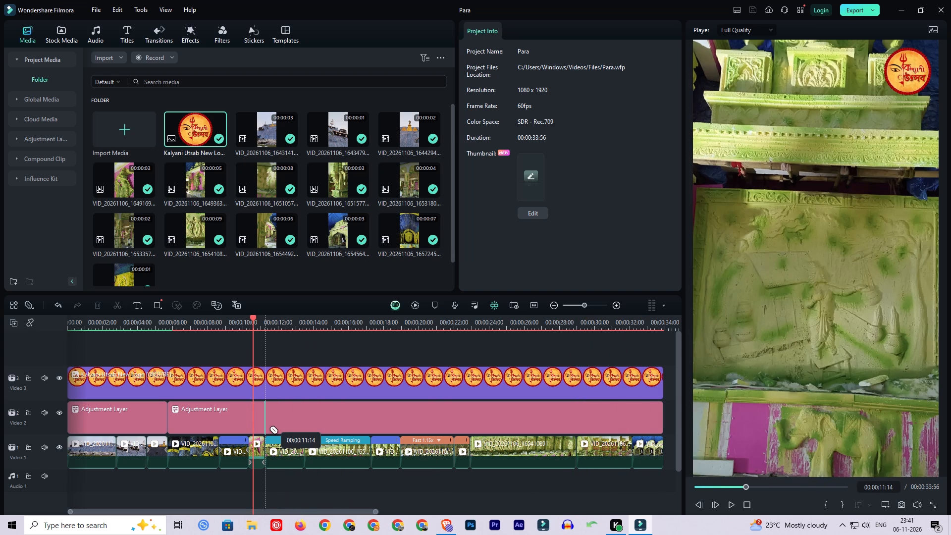
left_click(266, 418)
key("v")
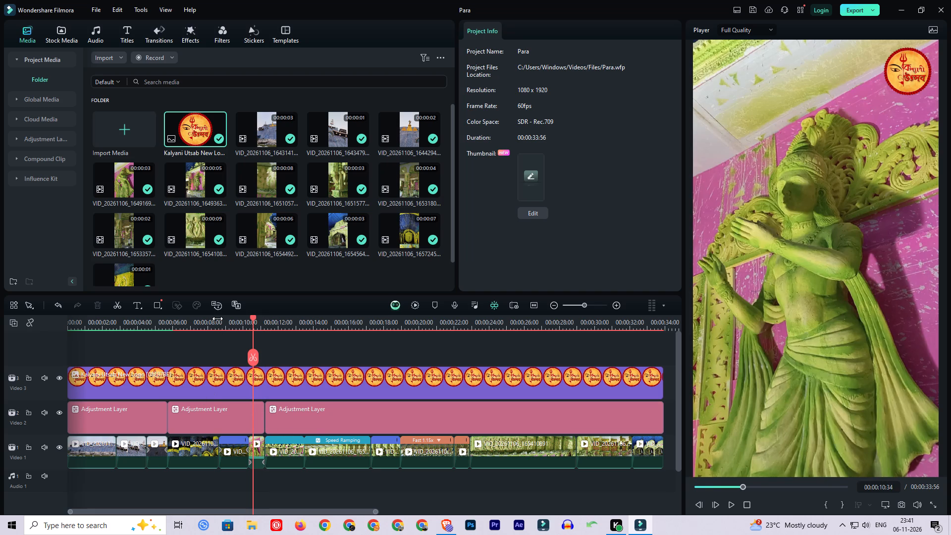
Open the basic colour settings of the middle adjustment layer segment with the face sculpture frame at 00:00:08:05 in preview.
left_click(217, 321)
left_click(227, 326)
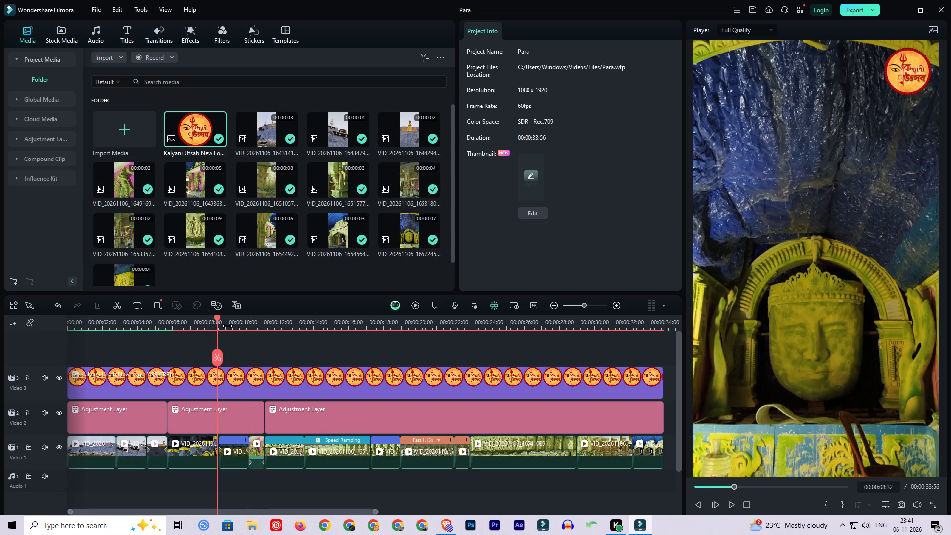
left_click(210, 325)
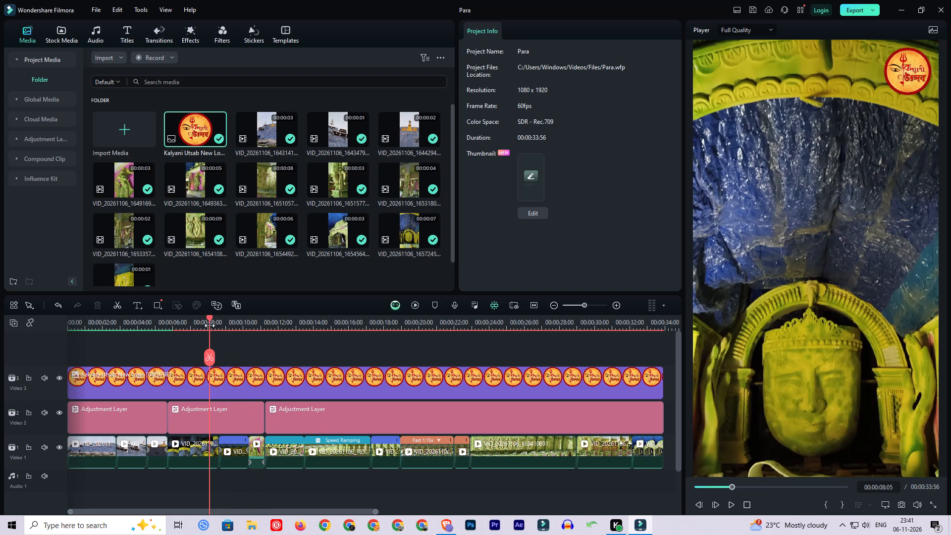
left_click(238, 409)
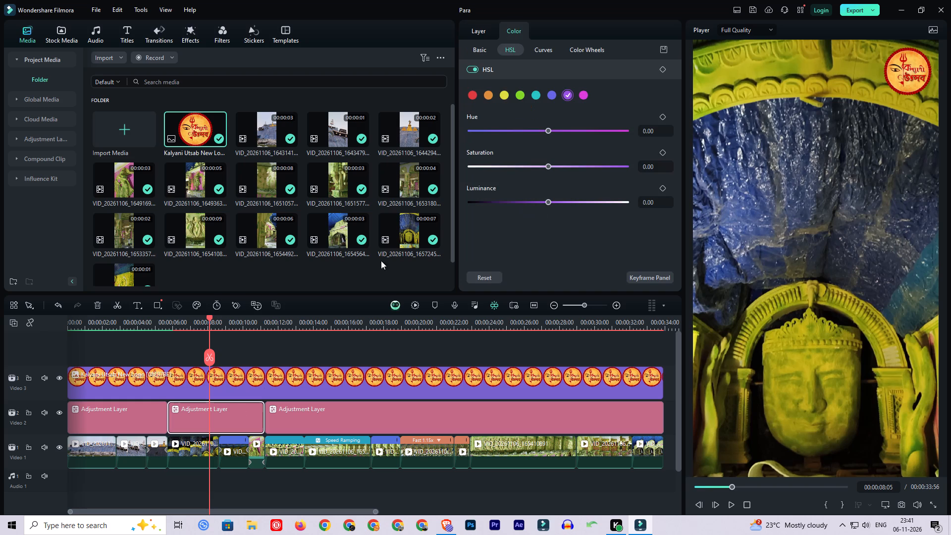
left_click(479, 51)
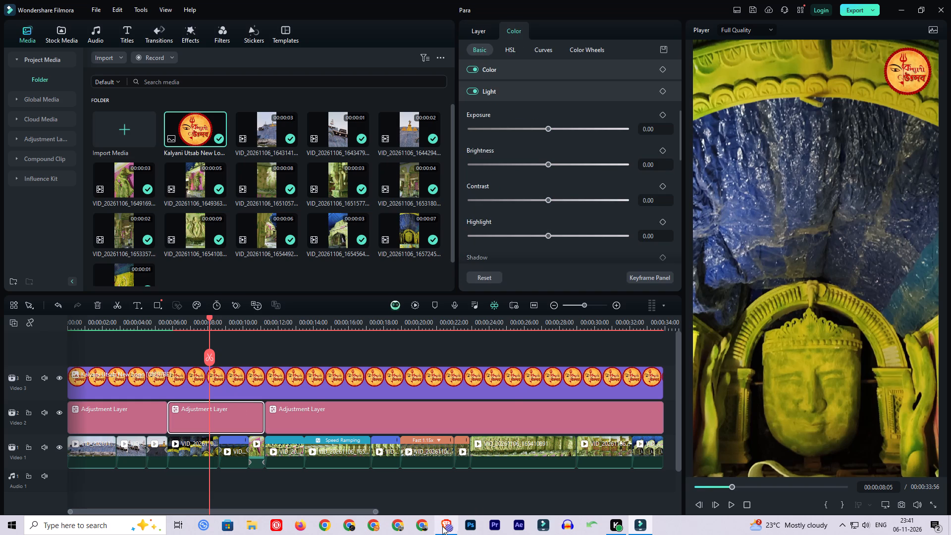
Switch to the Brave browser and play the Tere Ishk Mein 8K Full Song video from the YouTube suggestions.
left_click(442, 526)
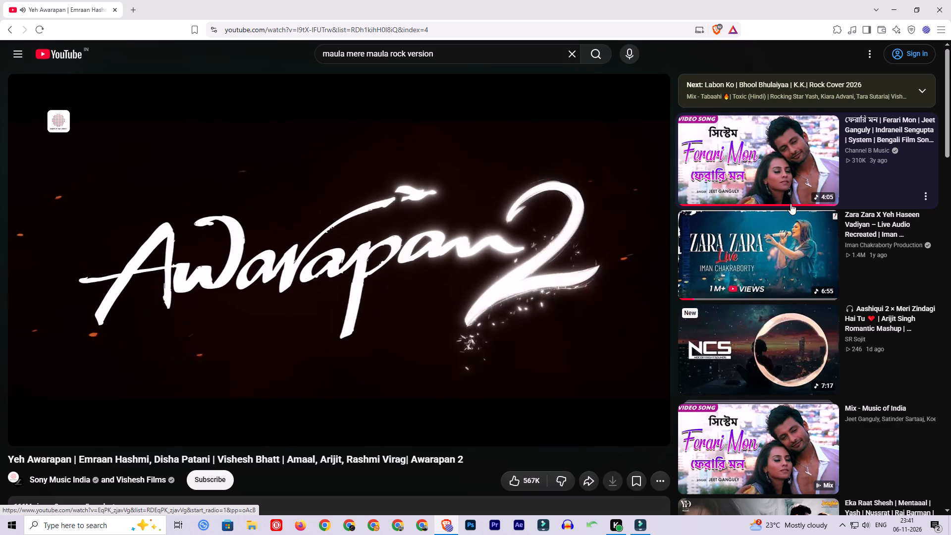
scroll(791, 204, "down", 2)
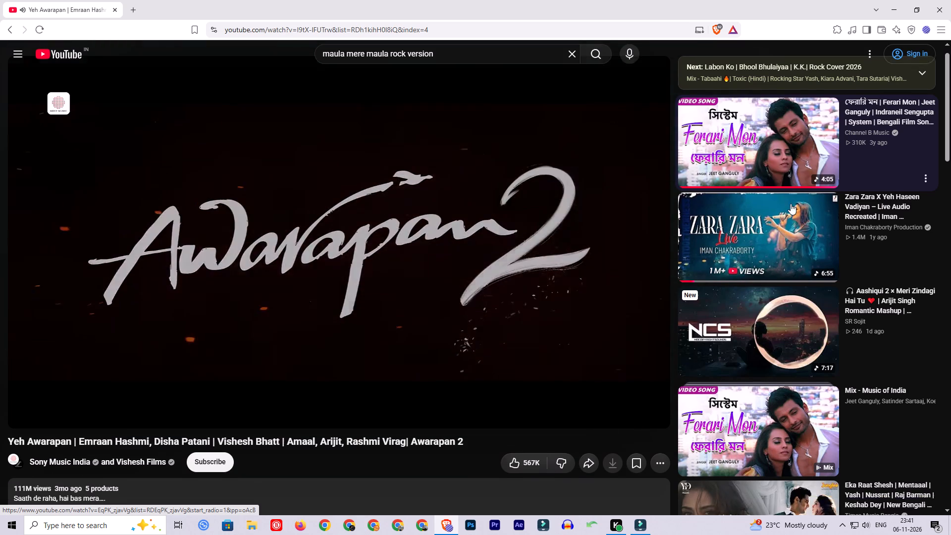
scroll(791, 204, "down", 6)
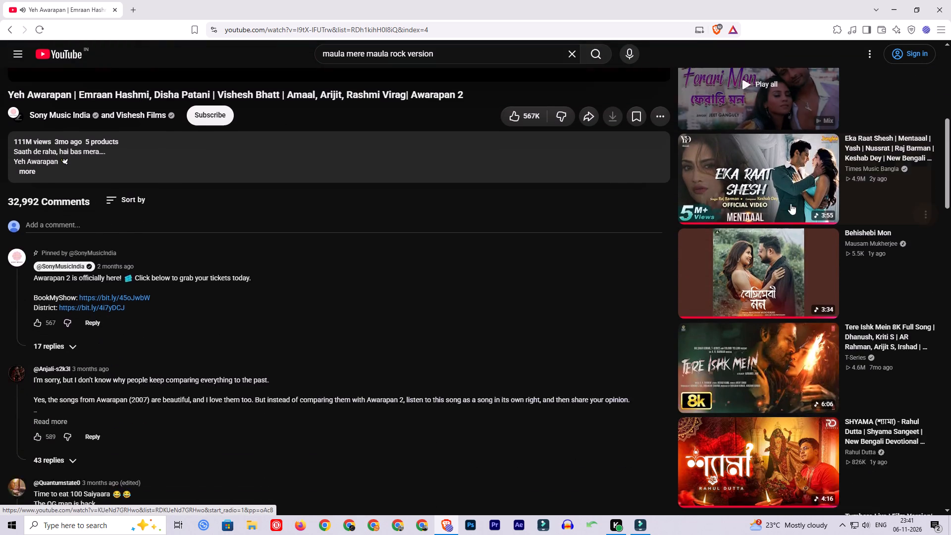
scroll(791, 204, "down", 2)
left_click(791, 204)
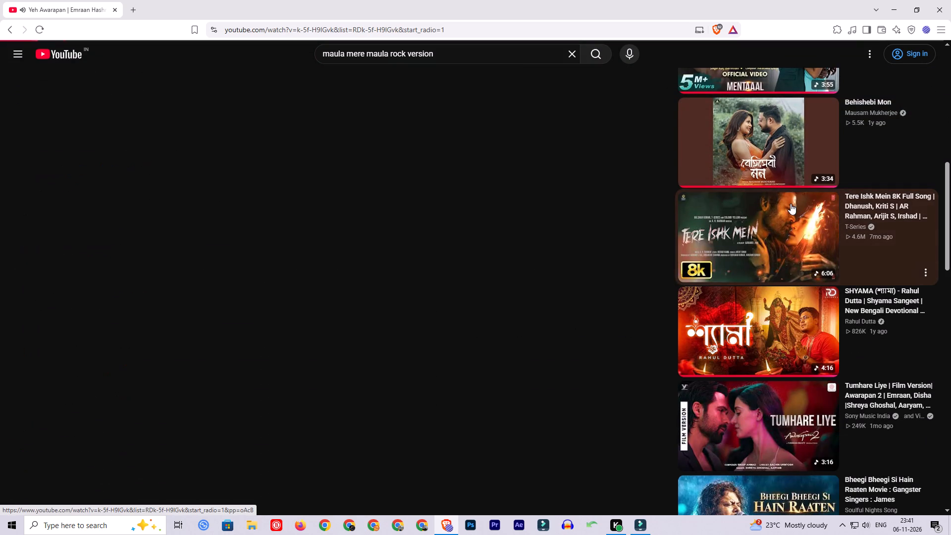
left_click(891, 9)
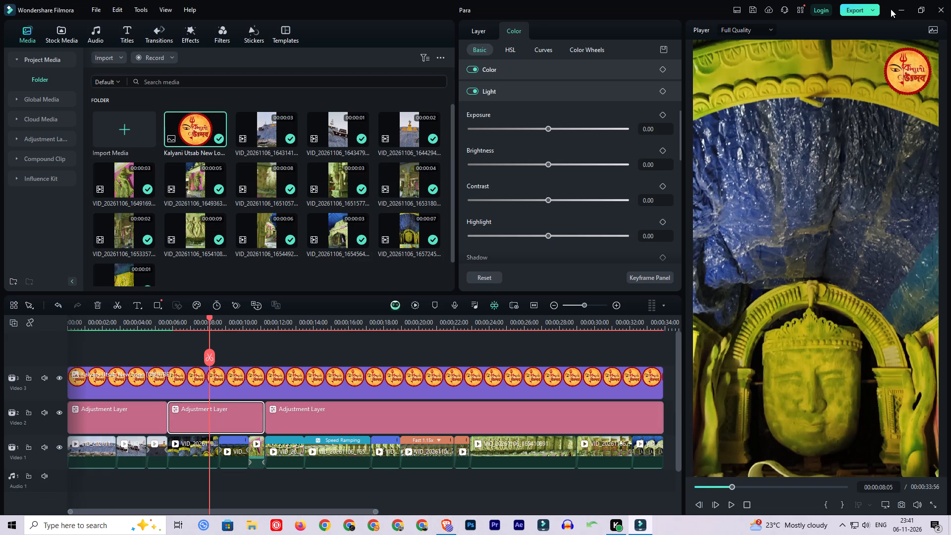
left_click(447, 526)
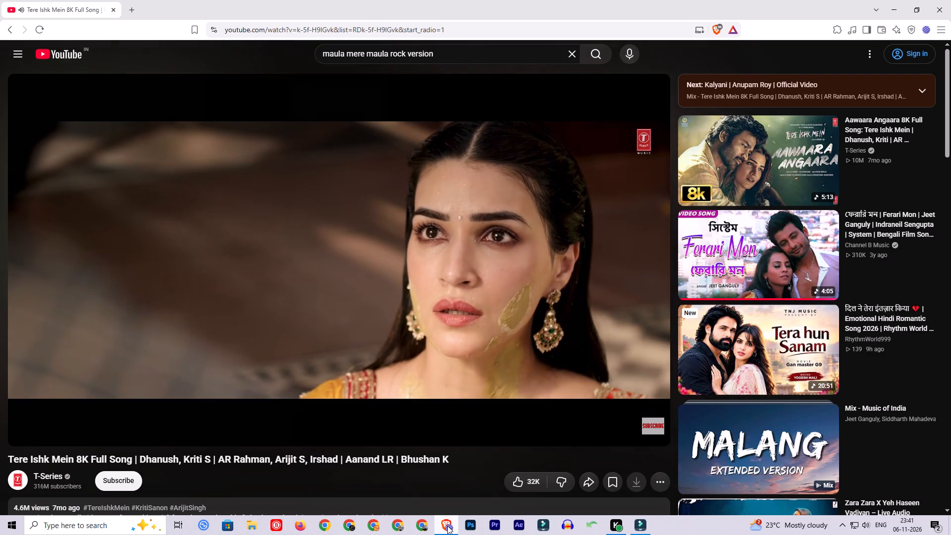
Switch back to Filmora and set the middle adjustment layer segment's colour temperature to -38.
left_click(447, 526)
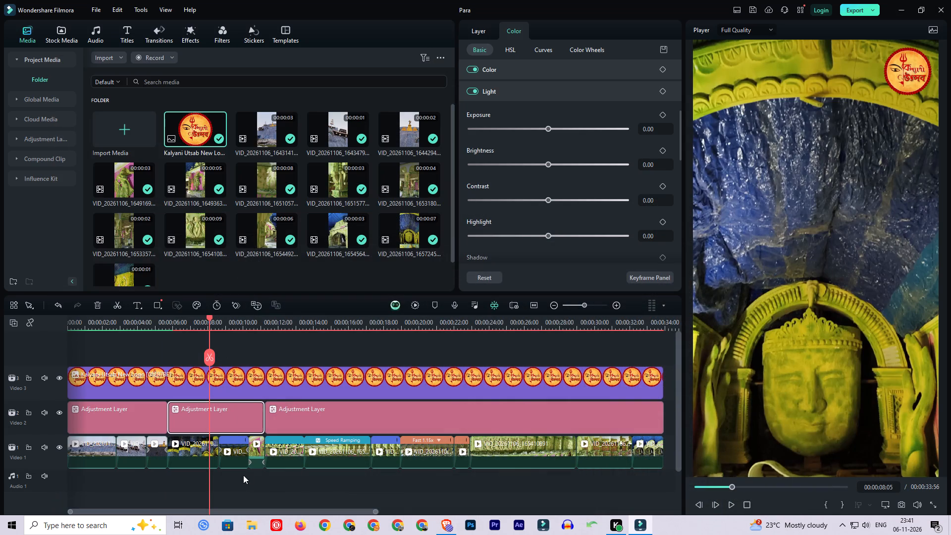
left_click(496, 71)
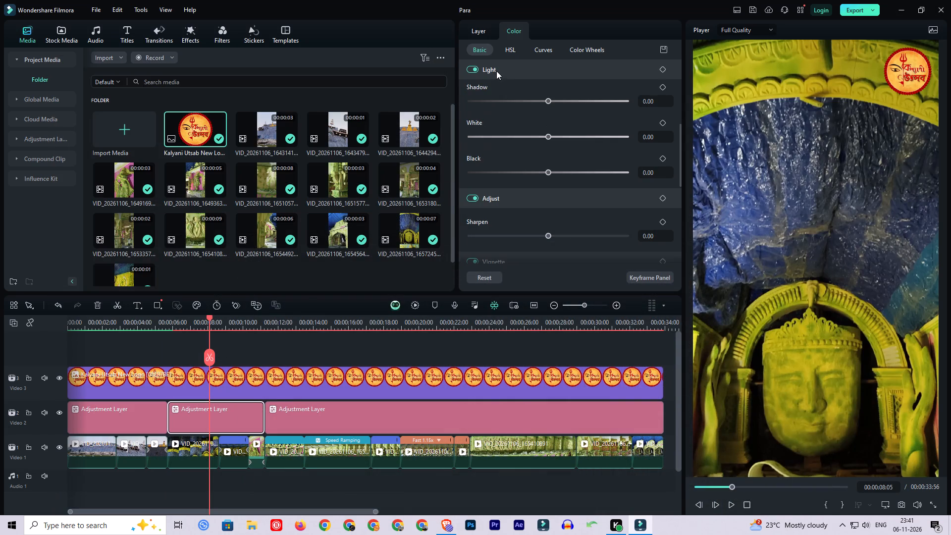
scroll(495, 186, "up", 3)
scroll(495, 186, "down", 2)
scroll(495, 186, "up", 10)
scroll(495, 186, "down", 1)
scroll(495, 186, "up", 1)
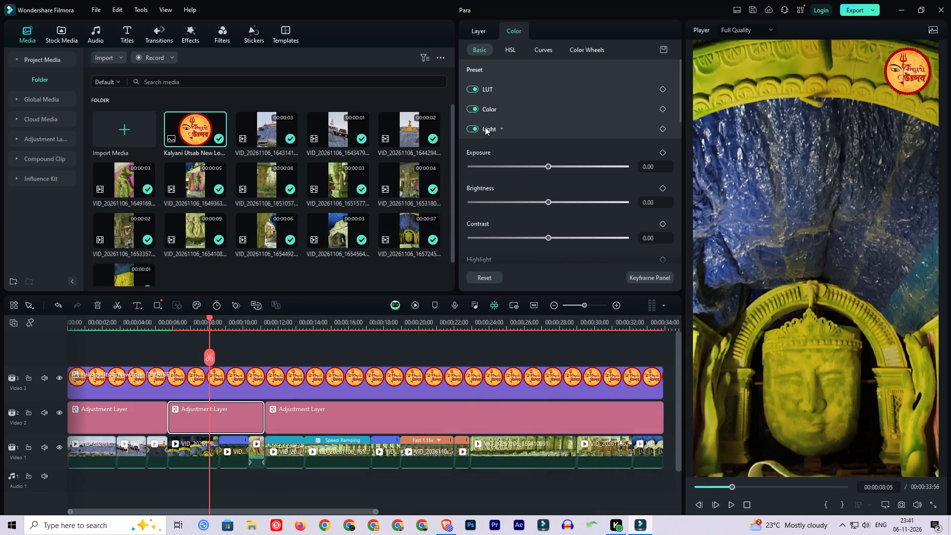
left_click(484, 113)
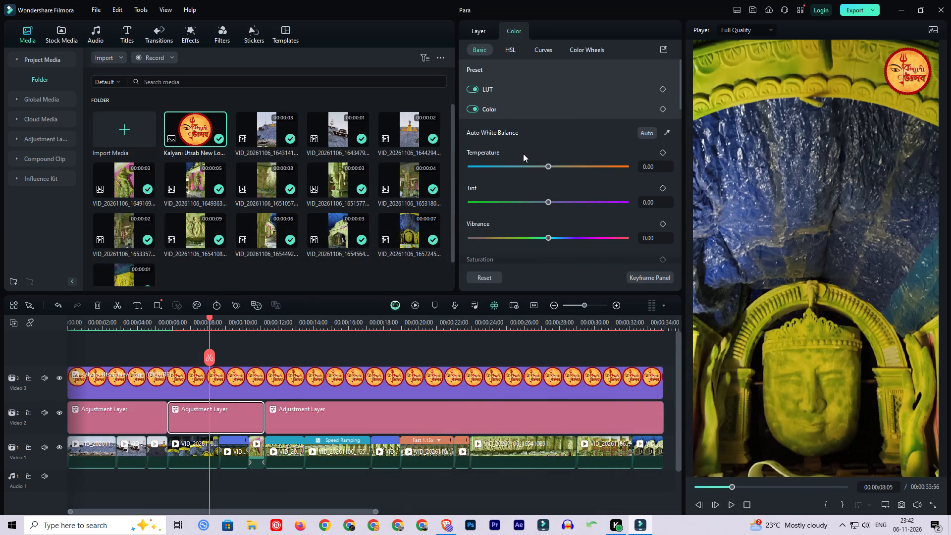
scroll(523, 154, "down", 1)
left_click_drag(549, 137, 495, 137)
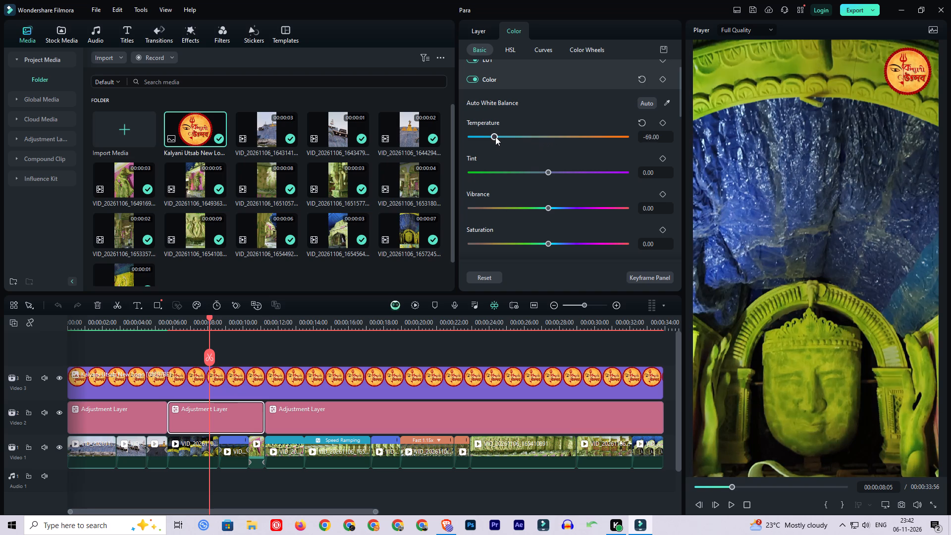
left_click_drag(495, 137, 513, 136)
left_click_drag(513, 136, 519, 137)
Set the same segment's tint to 16, vibrance to 5 and saturation to 21.
left_click_drag(548, 171, 561, 173)
left_click_drag(546, 207, 559, 209)
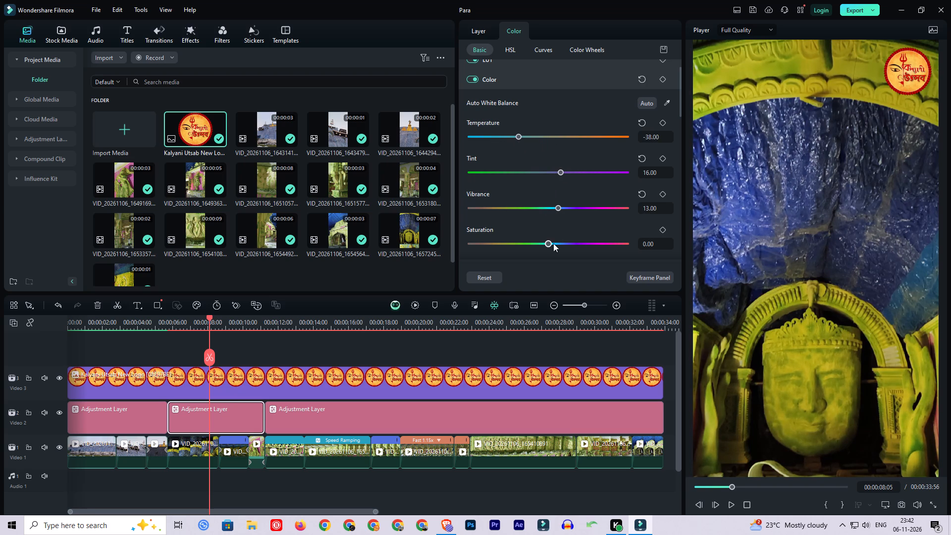
left_click_drag(550, 244, 565, 246)
left_click_drag(558, 207, 552, 207)
With the wheel relief frame at 00:00:09:08 in preview, add lower, upper and middle points along the segment's white curve.
left_click(228, 322)
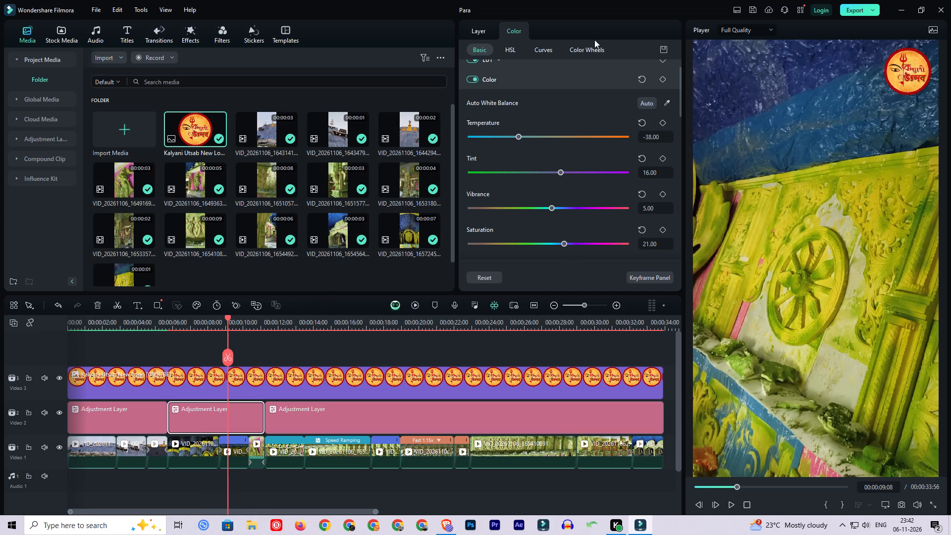
left_click(503, 51)
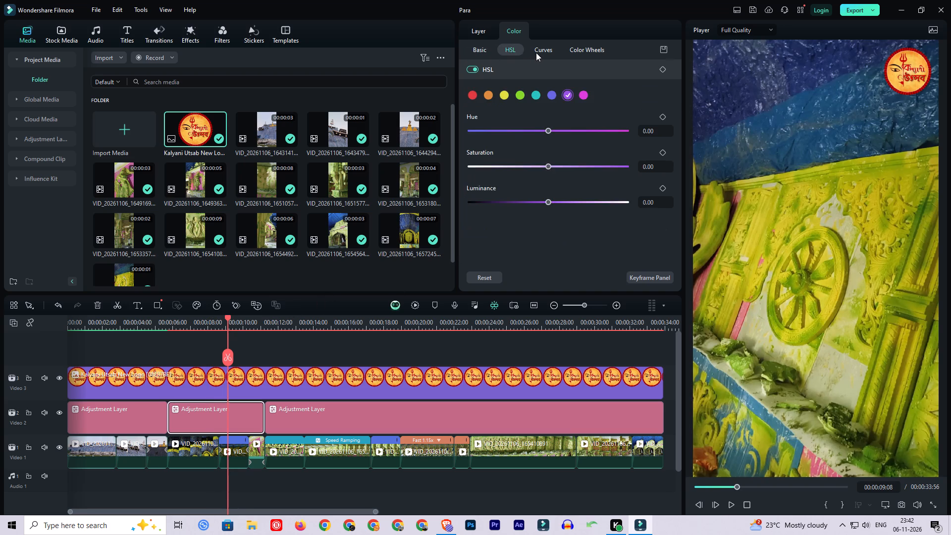
left_click(536, 53)
left_click(521, 219)
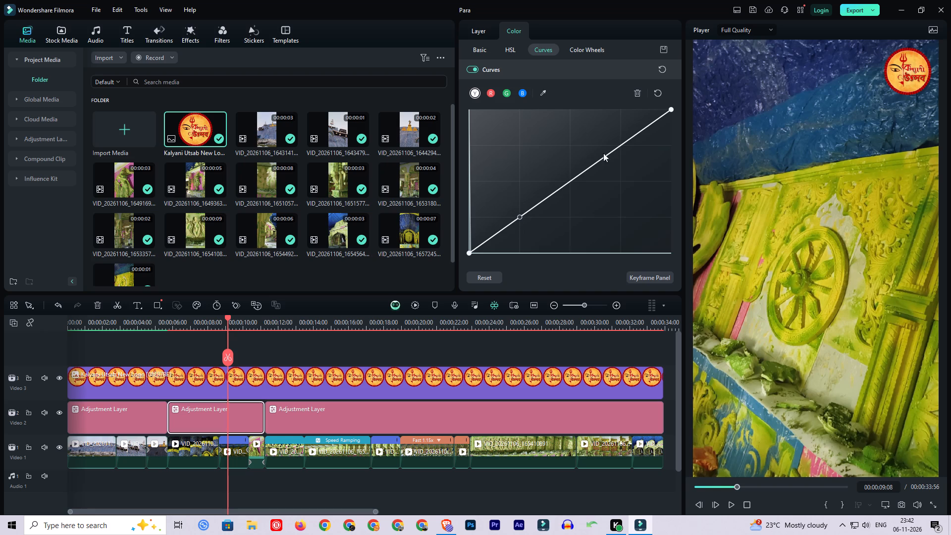
left_click(622, 145)
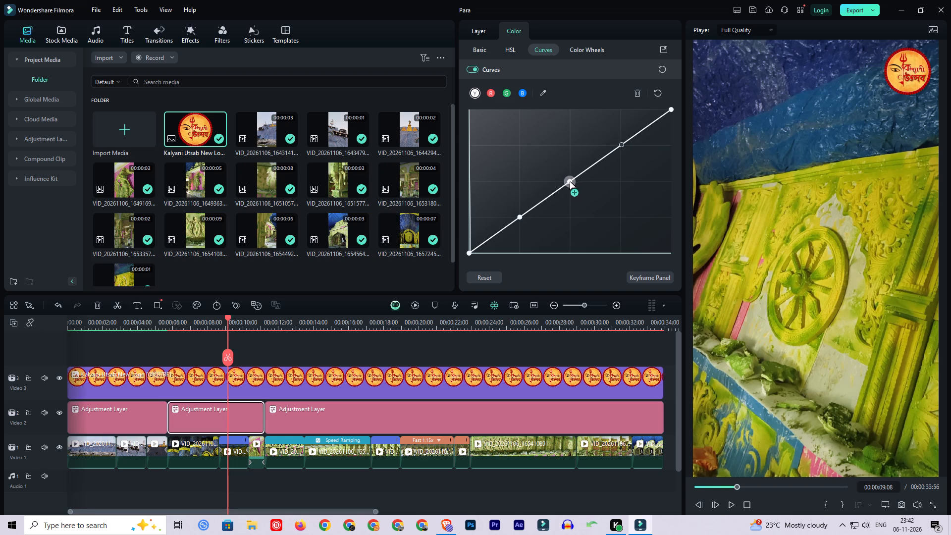
left_click(569, 181)
Set the segment's light values to exposure 4, brightness 2, contrast 4 and highlight 11.
left_click(475, 44)
scroll(498, 163, "down", 5)
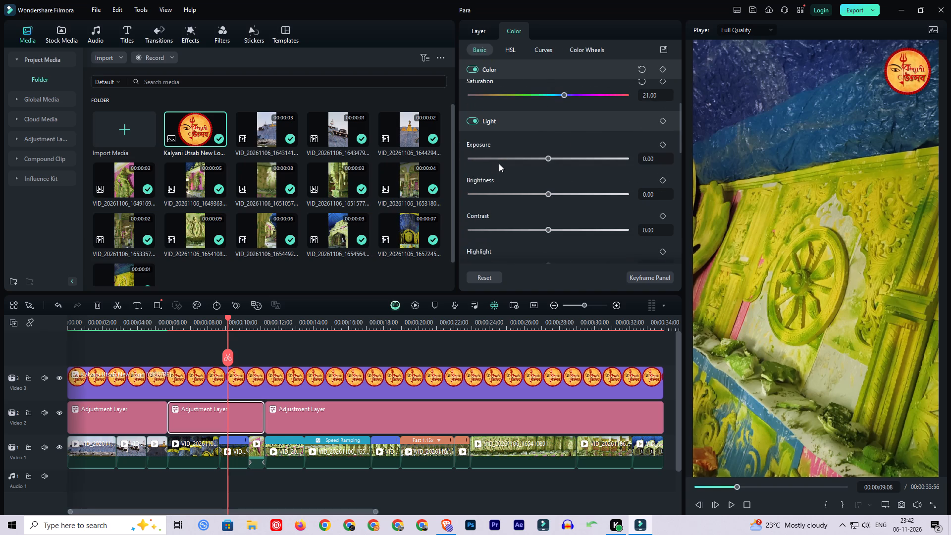
scroll(499, 163, "down", 2)
left_click(548, 98)
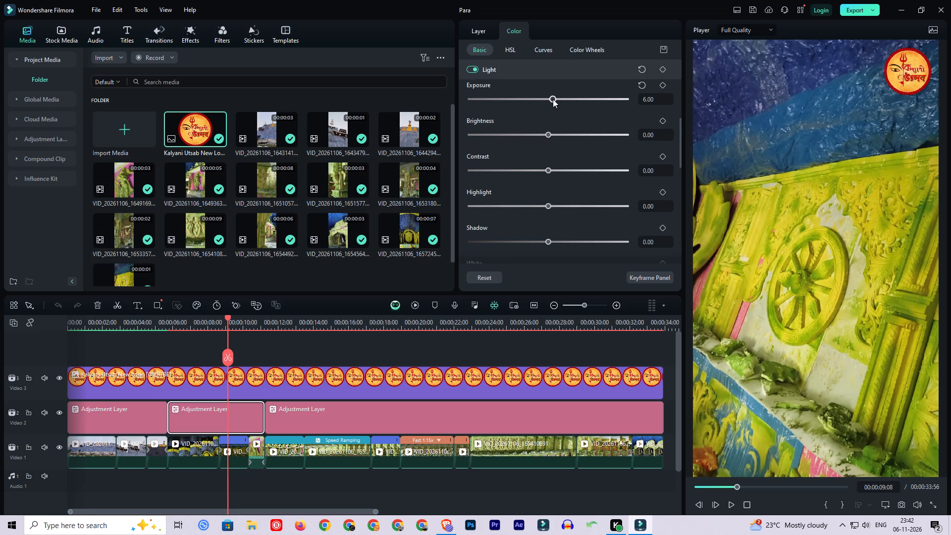
left_click(547, 133)
left_click_drag(546, 173, 551, 173)
scroll(549, 178, "down", 1)
left_click_drag(549, 176, 556, 177)
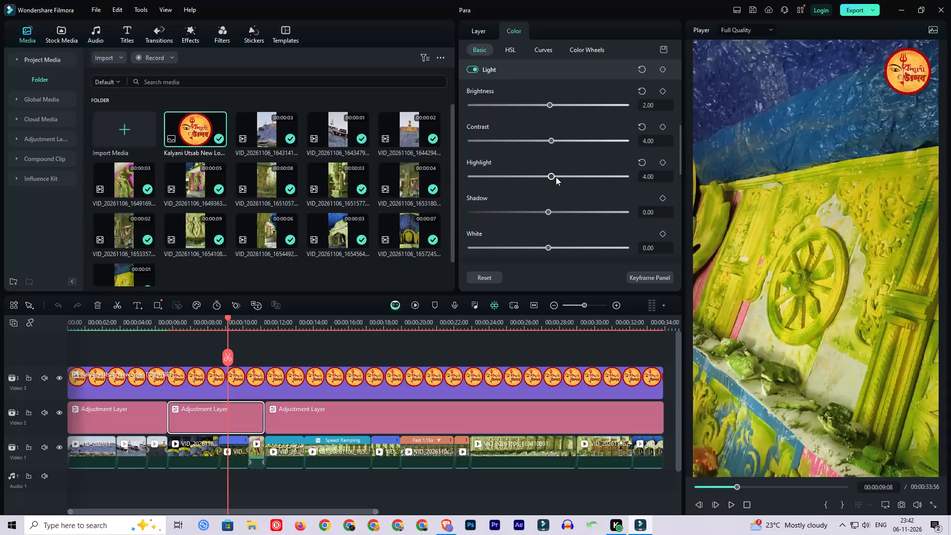
left_click_drag(556, 177, 469, 172)
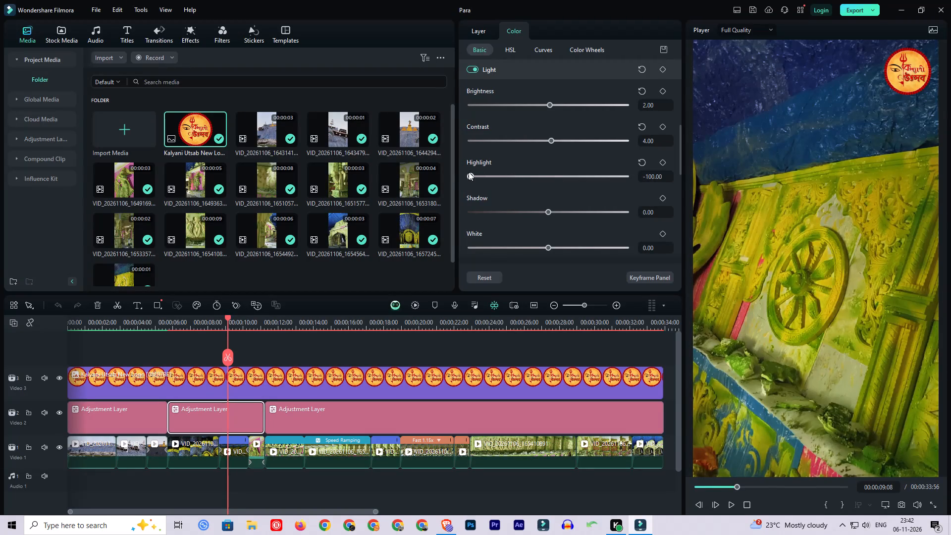
left_click_drag(469, 172, 551, 178)
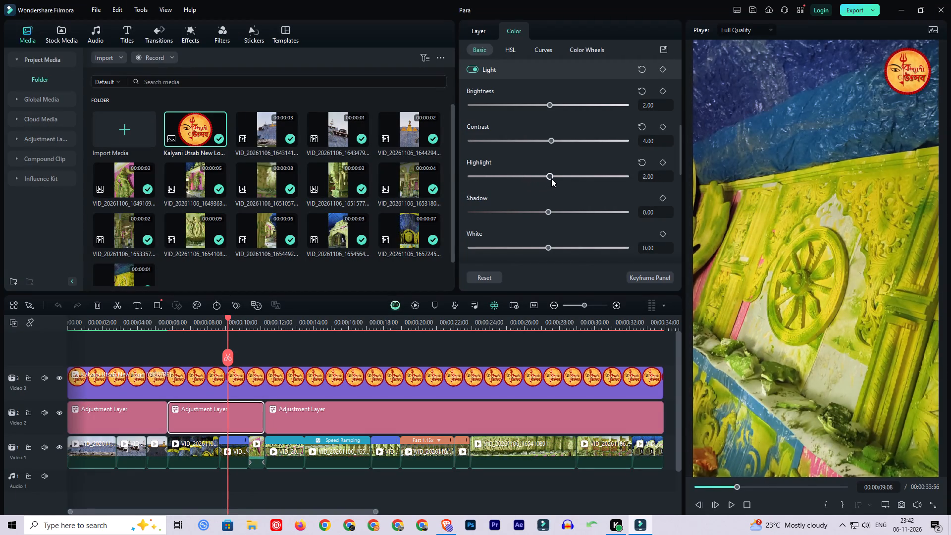
left_click_drag(551, 178, 557, 177)
Set the segment's shadow to -19 and black to -17, and raise white slightly.
left_click_drag(547, 211, 537, 209)
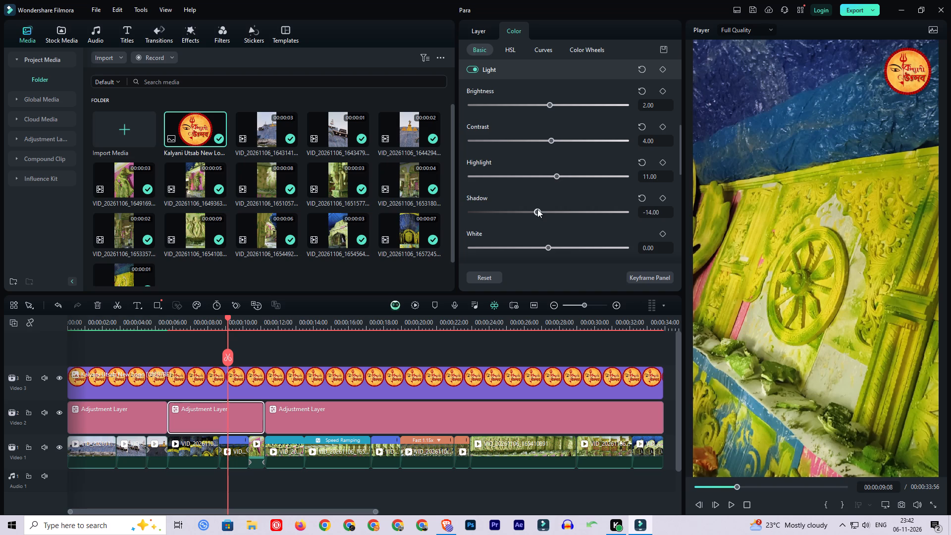
scroll(528, 183, "down", 1)
left_click_drag(549, 250, 533, 250)
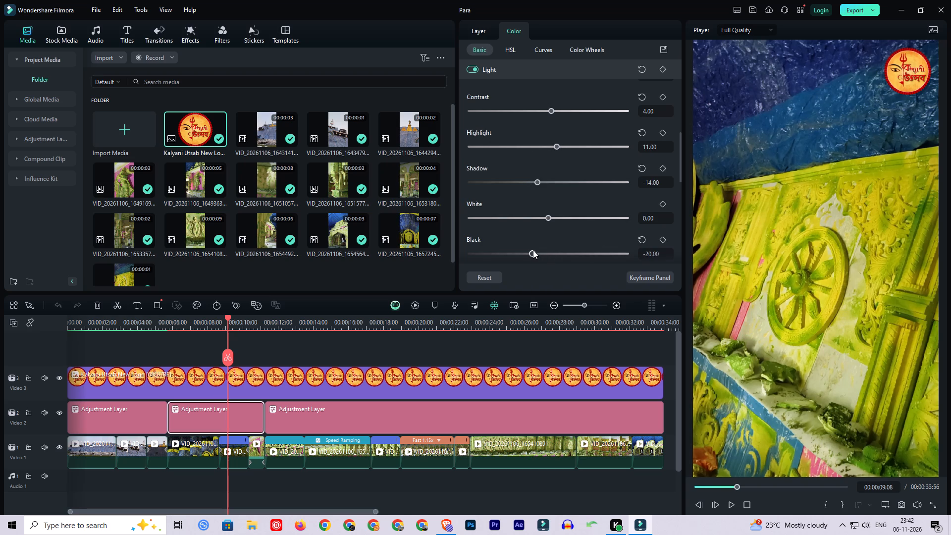
left_click_drag(533, 250, 535, 250)
left_click(535, 182)
left_click_drag(549, 217, 555, 217)
scroll(524, 203, "down", 5)
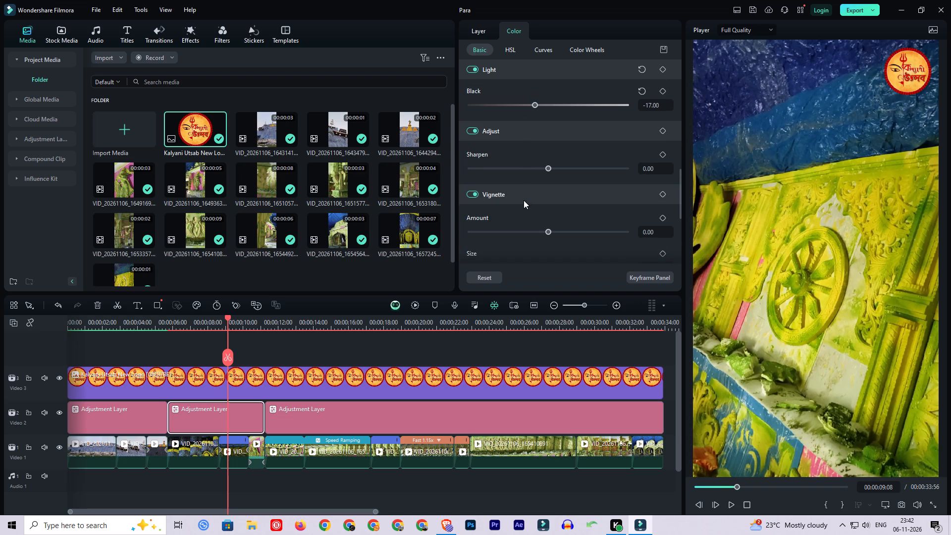
Shape the white curve into a gentle S by lowering its lower point and raising its upper point, checking the arch and wheel clips in between.
left_click(539, 52)
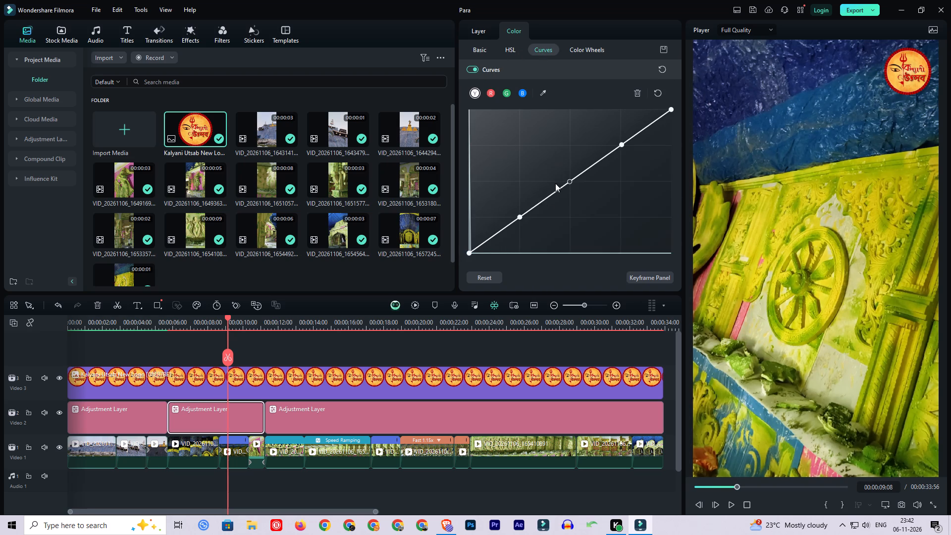
left_click_drag(521, 217, 522, 221)
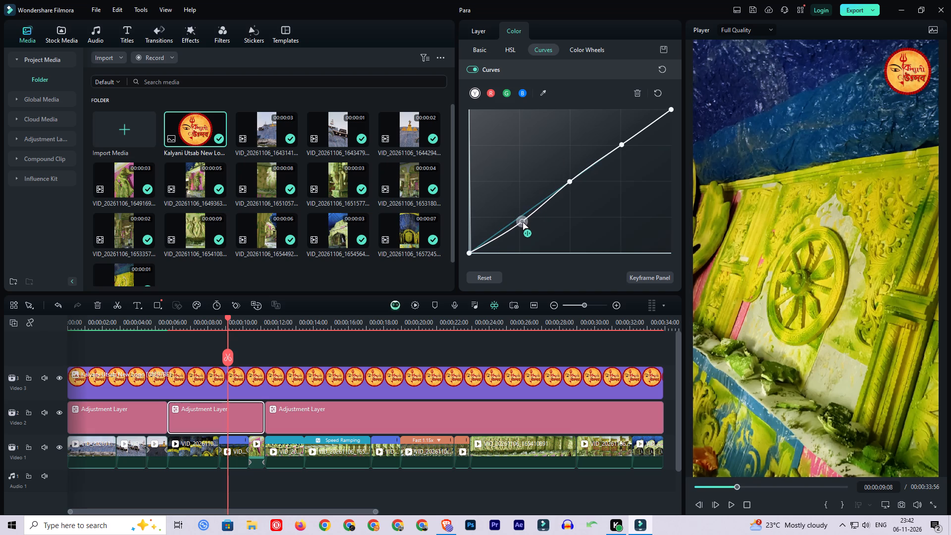
left_click(195, 324)
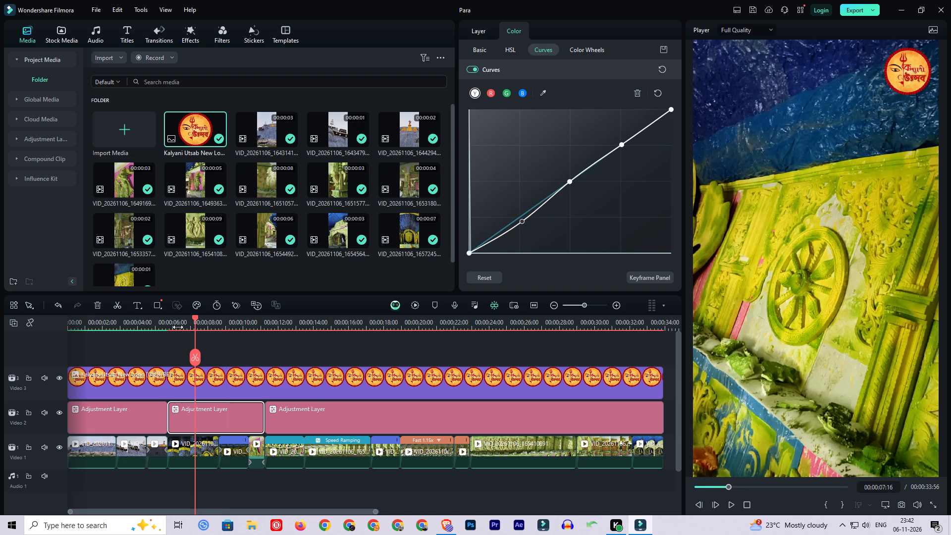
left_click_drag(193, 320, 195, 320)
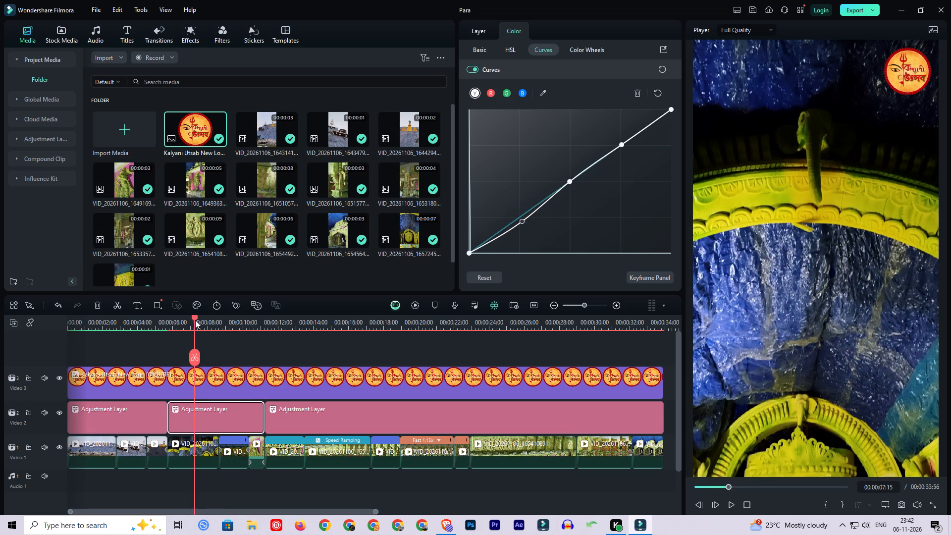
left_click_drag(195, 320, 212, 323)
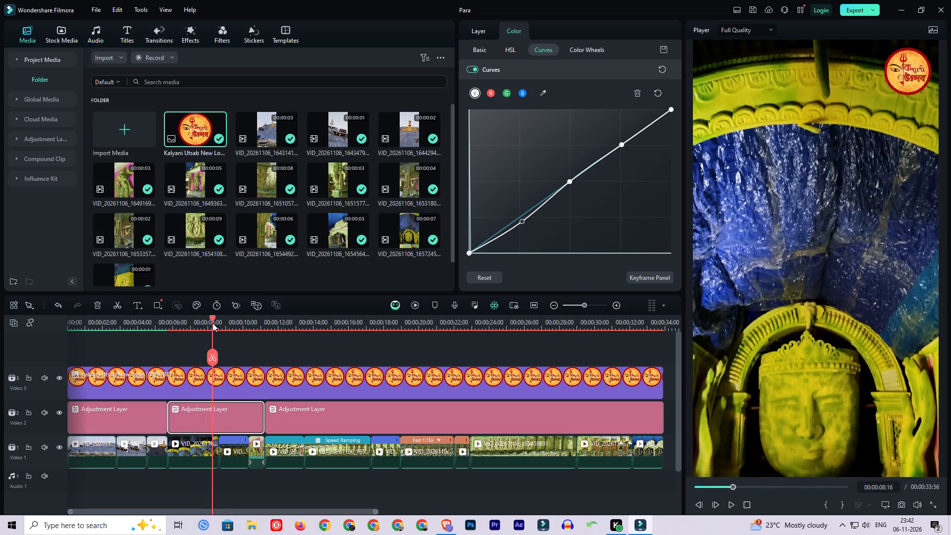
left_click_drag(212, 323, 234, 324)
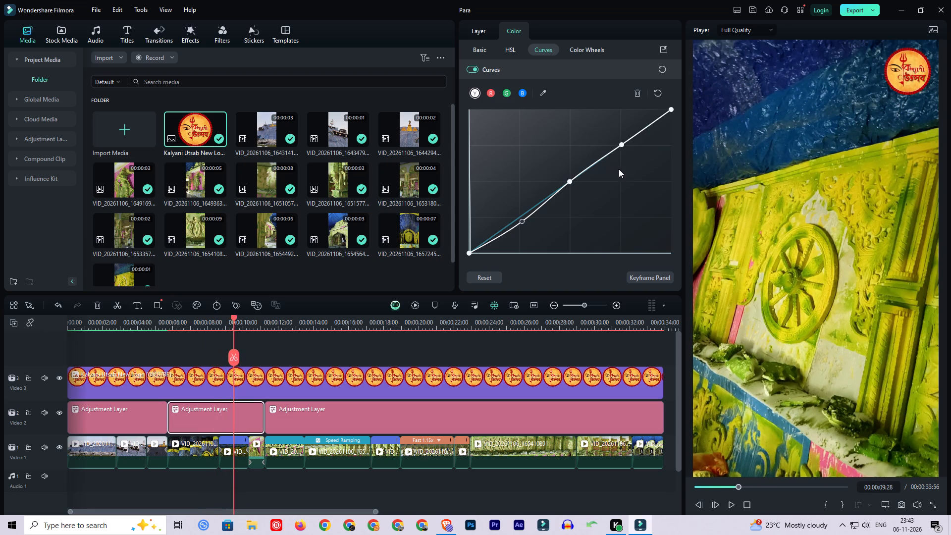
left_click_drag(623, 143, 618, 140)
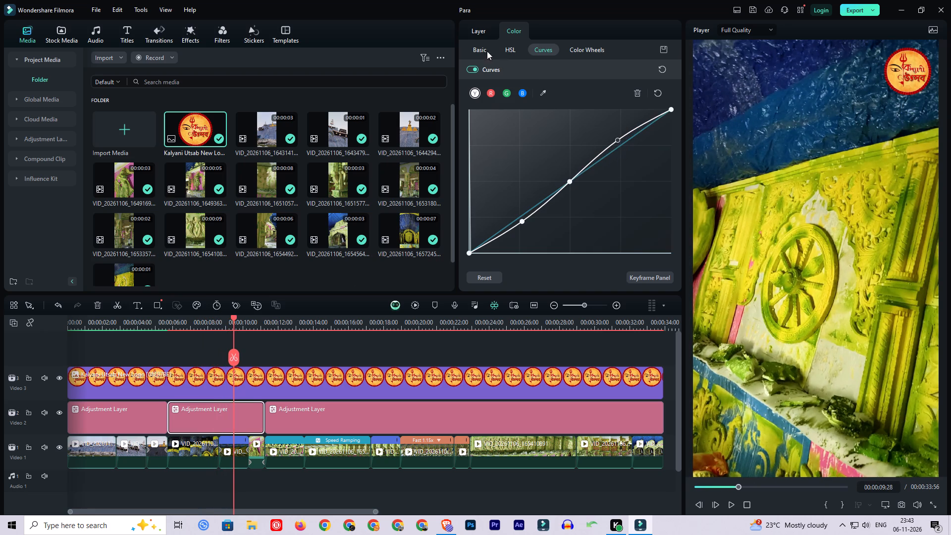
Reduce the segment's yellow saturation in HSL, trying -100 on the arch and wheel clips before setting it to -42.
left_click(509, 51)
left_click(504, 91)
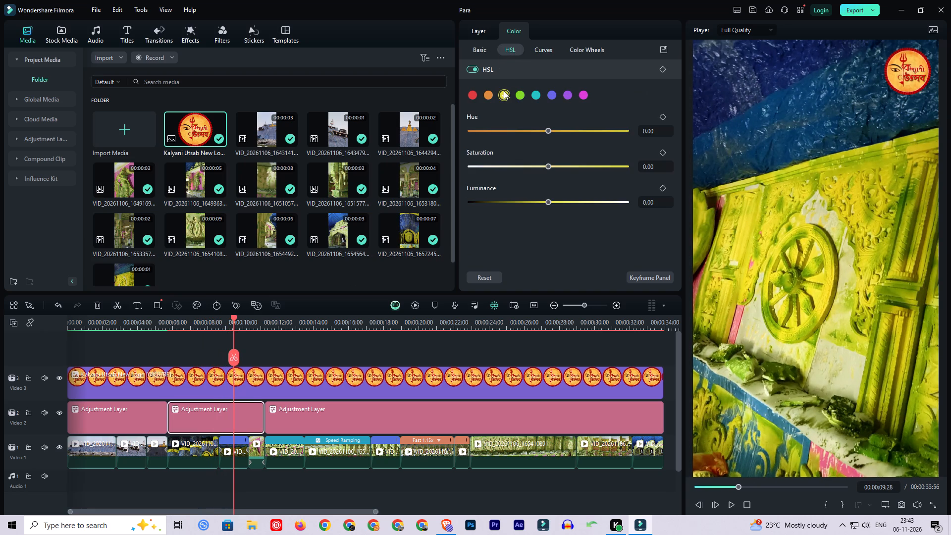
left_click_drag(546, 165, 481, 169)
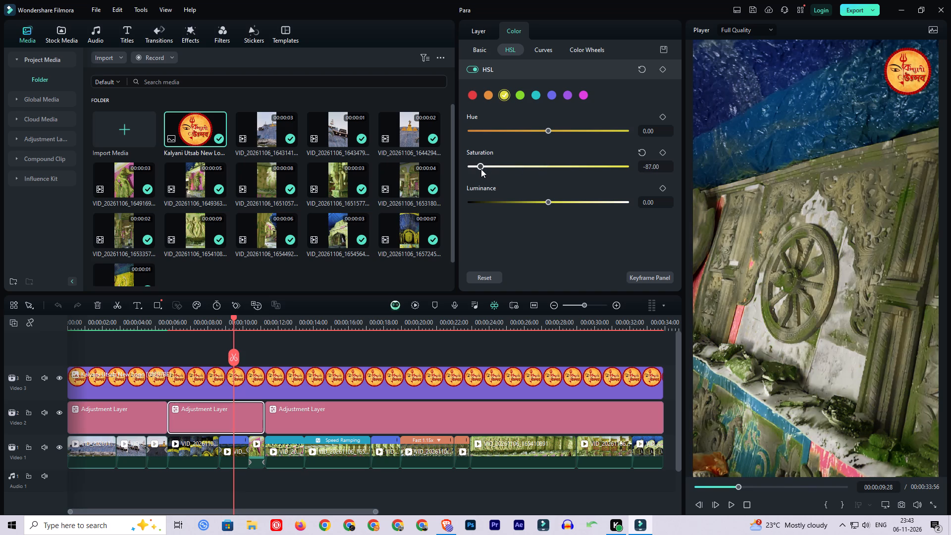
left_click_drag(481, 169, 455, 167)
left_click(198, 327)
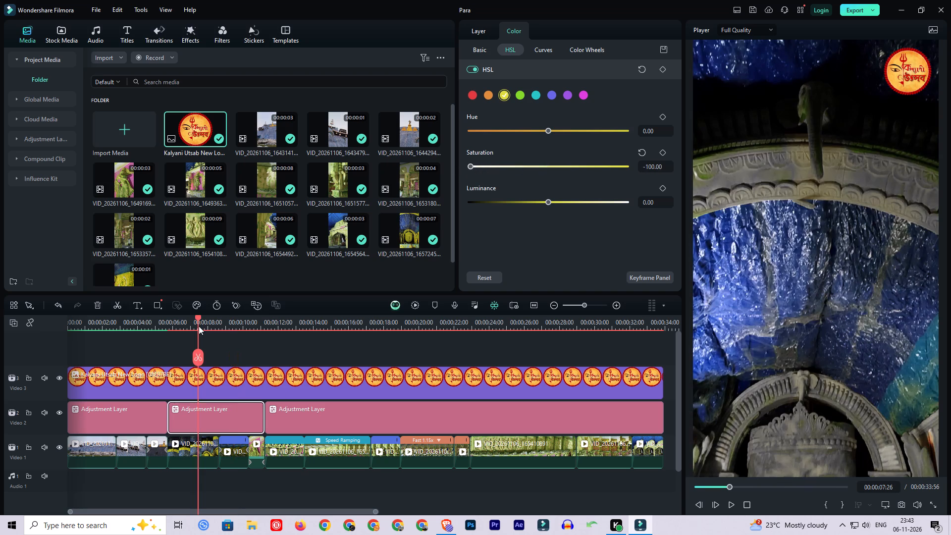
left_click(226, 326)
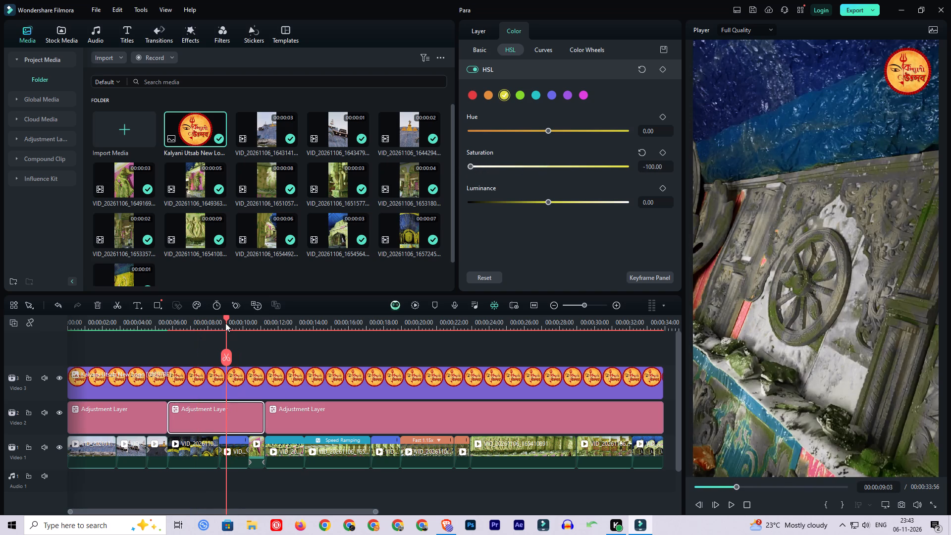
left_click_drag(225, 322, 230, 322)
left_click(516, 166)
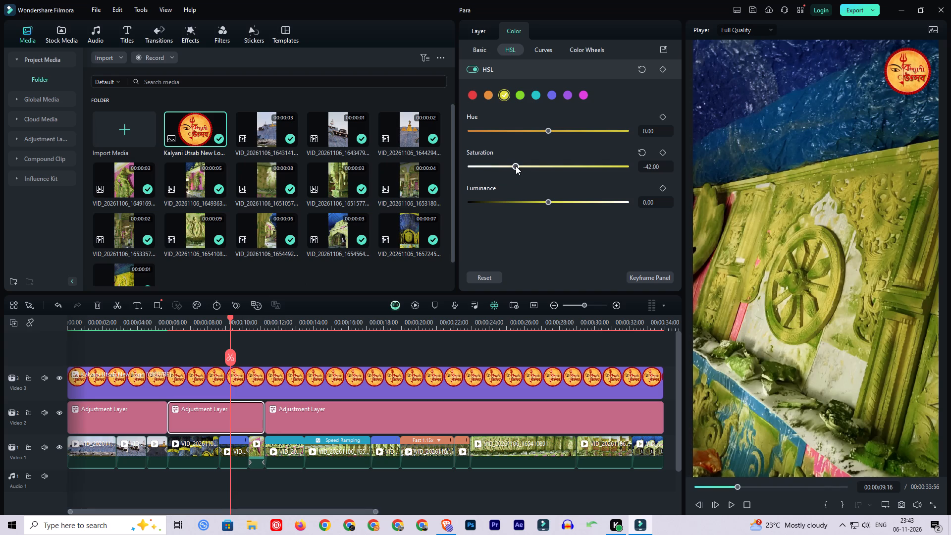
Set the segment's yellow HSL values to saturation 3, hue 16 and luminance -34, trying hue -100 along the way.
left_click_drag(516, 166, 541, 168)
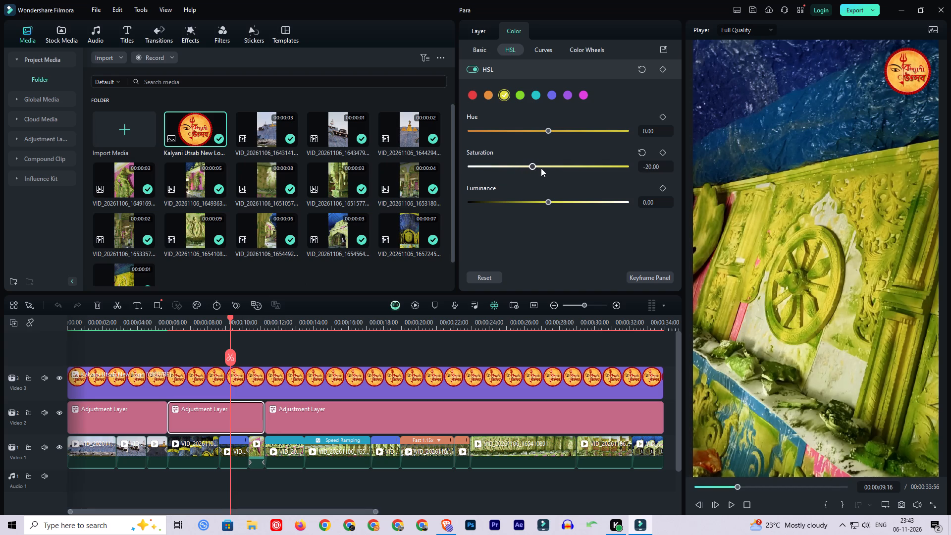
left_click_drag(541, 168, 550, 169)
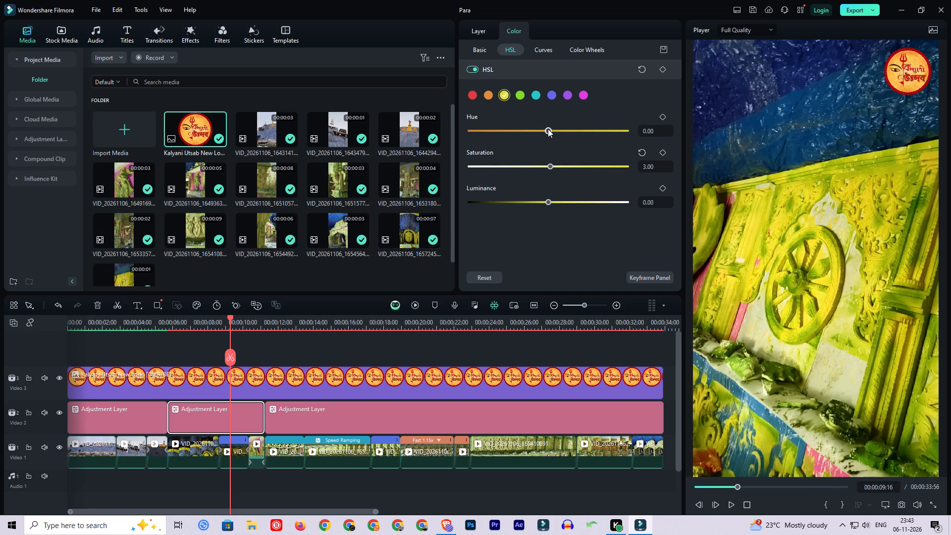
left_click_drag(548, 129, 555, 131)
left_click_drag(555, 131, 466, 133)
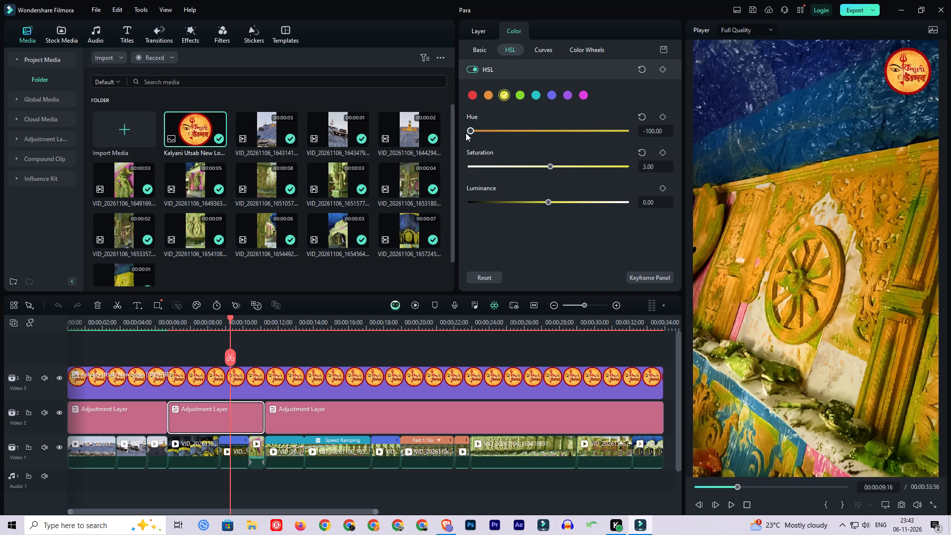
left_click_drag(466, 133, 559, 134)
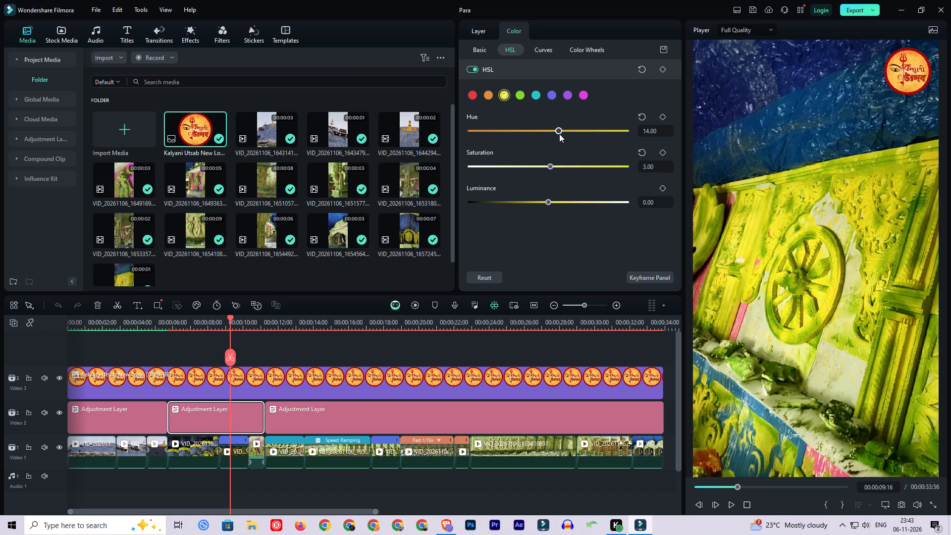
left_click_drag(559, 134, 561, 134)
left_click_drag(548, 200, 526, 202)
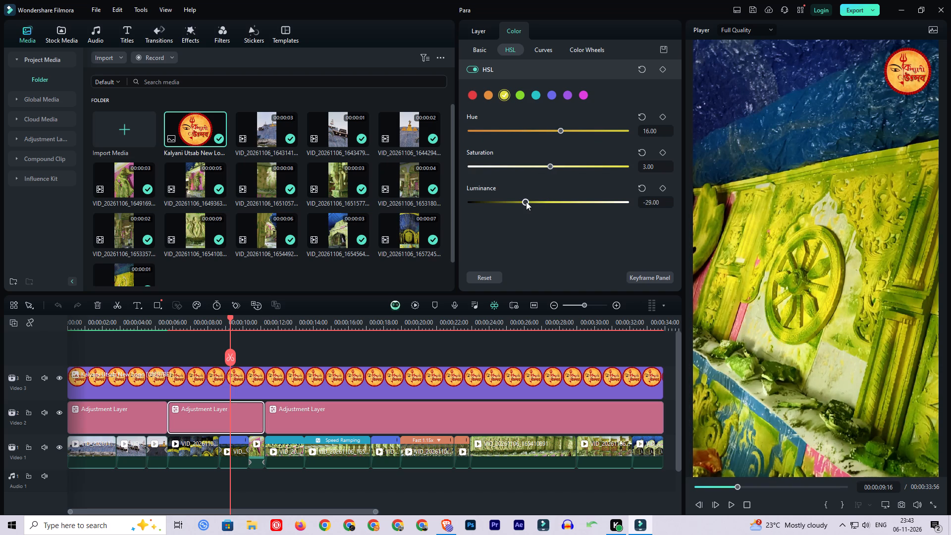
left_click_drag(526, 202, 522, 202)
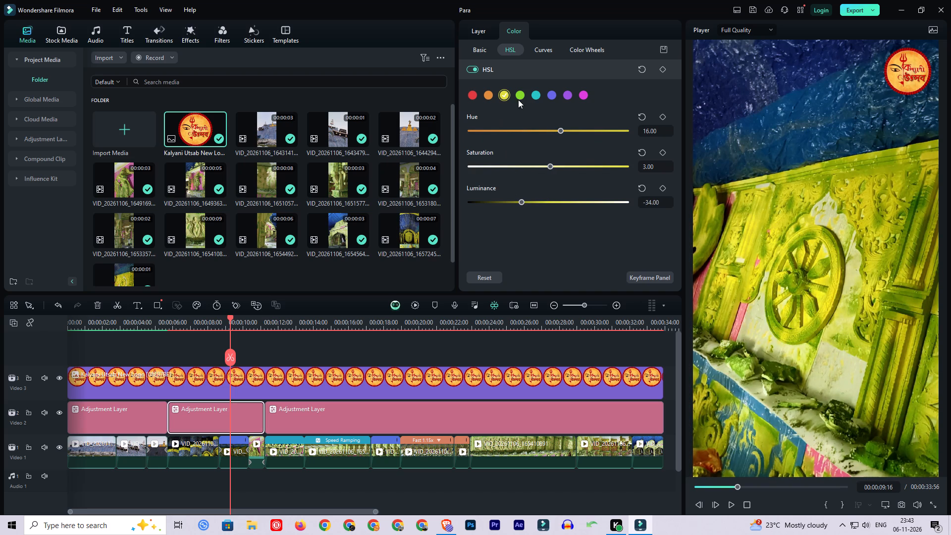
Set the segment's green HSL saturation to 26 and hue to 34, and lower its luminance moderately.
left_click(518, 95)
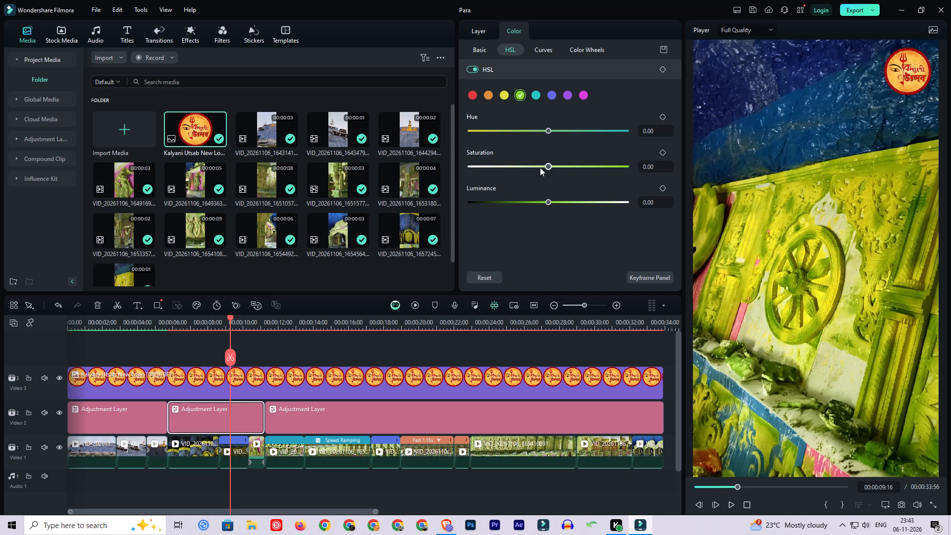
left_click_drag(547, 164, 503, 163)
left_click_drag(503, 163, 569, 166)
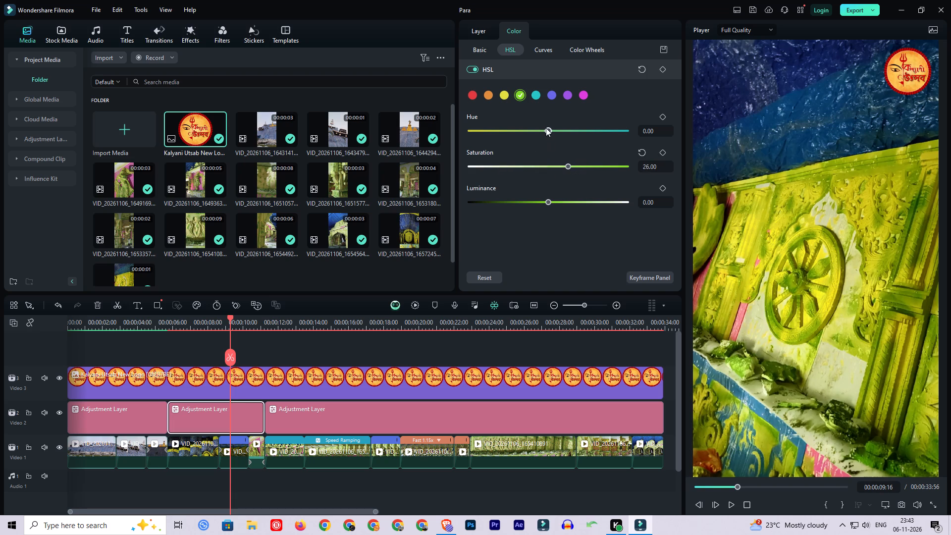
left_click_drag(547, 128, 537, 139)
left_click_drag(537, 139, 575, 134)
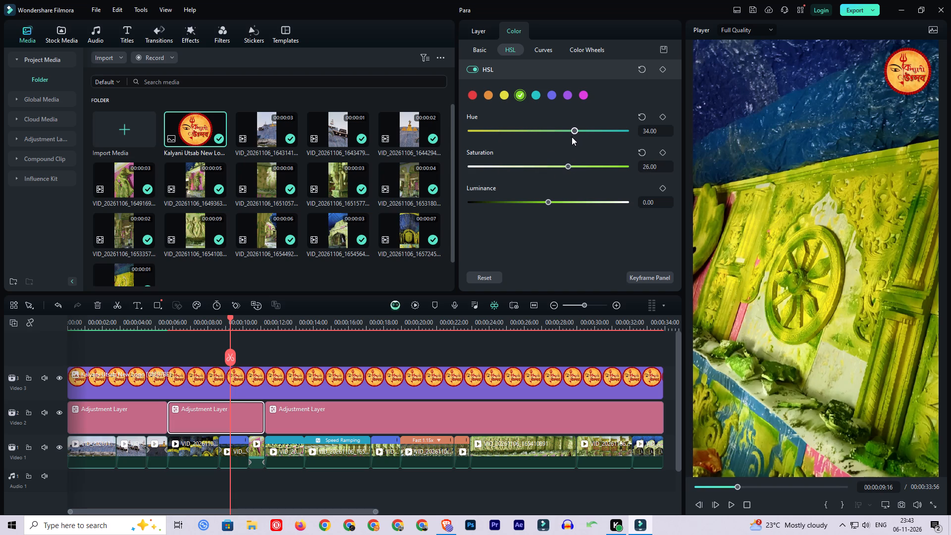
left_click_drag(548, 200, 522, 200)
left_click_drag(522, 200, 525, 200)
Set the segment's cyan HSL values to saturation 54, hue 24 and luminance 20.
left_click(486, 93)
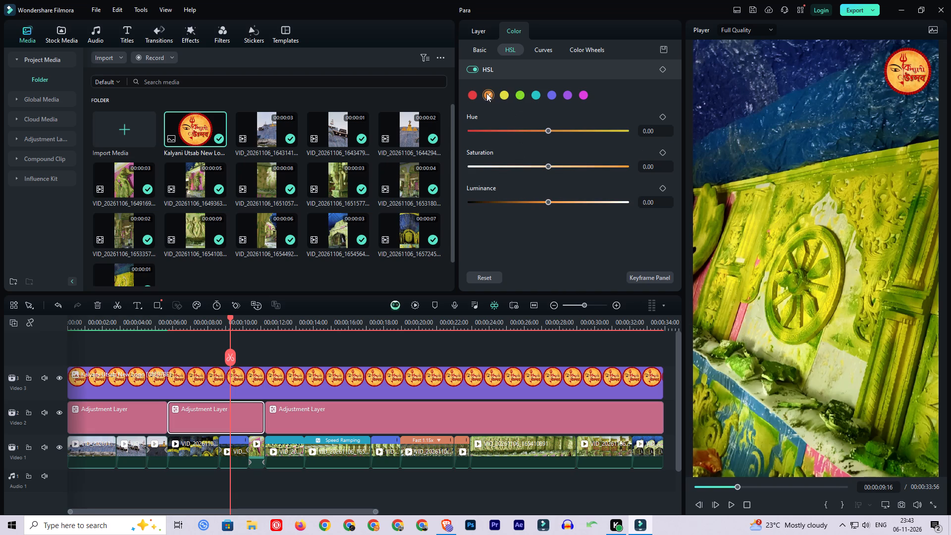
left_click(537, 93)
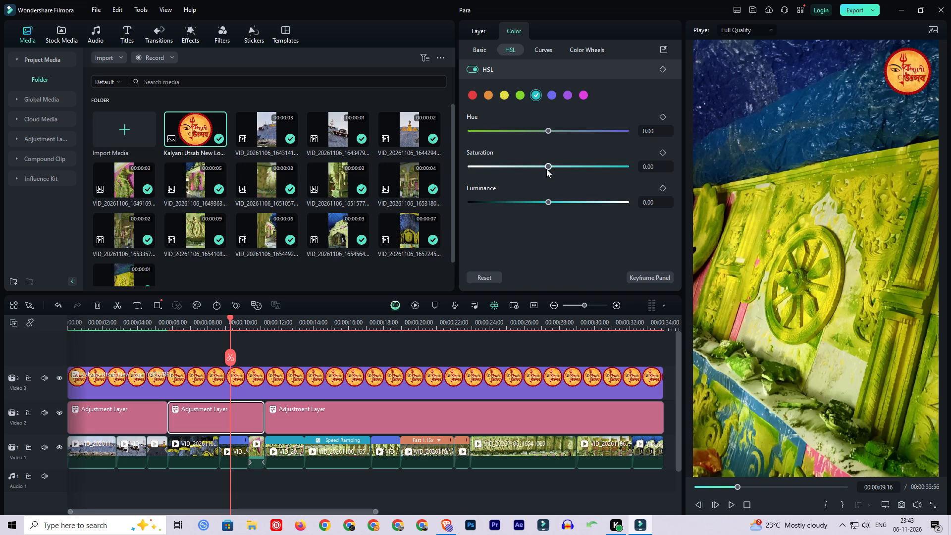
left_click_drag(547, 164, 586, 163)
left_click_drag(586, 163, 590, 166)
left_click_drag(551, 128, 567, 128)
left_click(532, 203)
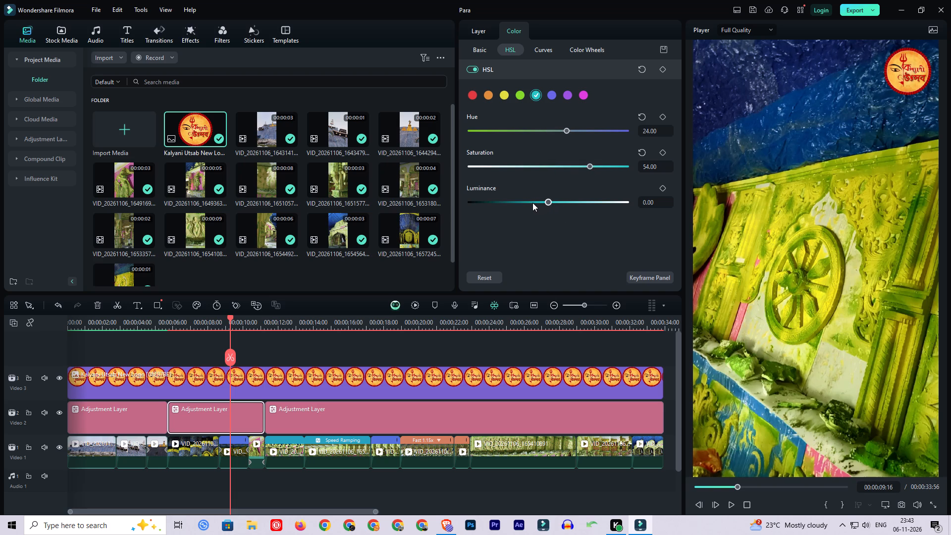
left_click(564, 204)
Set the segment's blue HSL values to saturation 45, hue 22 and luminance 23.
left_click(553, 95)
left_click_drag(544, 164, 514, 164)
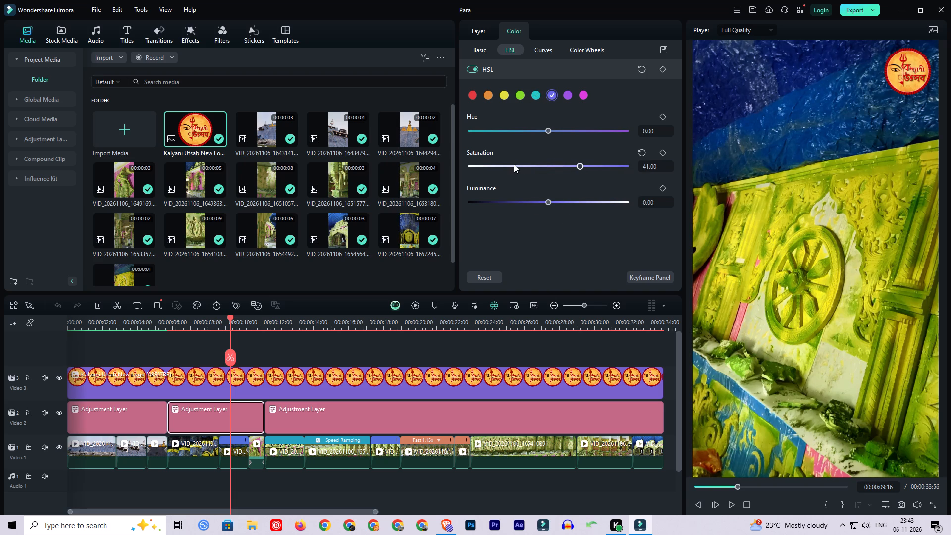
left_click_drag(514, 164, 583, 164)
left_click_drag(509, 131, 586, 133)
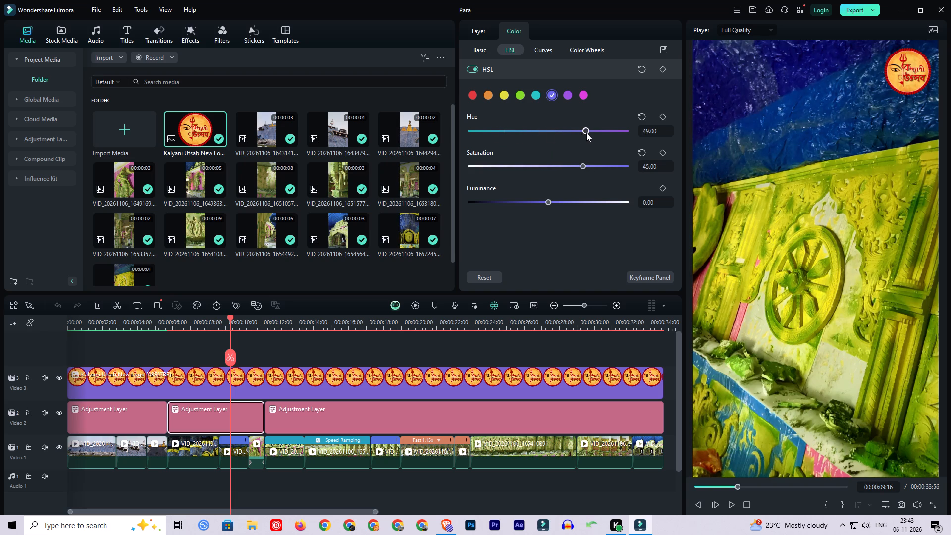
left_click_drag(586, 133, 566, 135)
left_click_drag(547, 202, 566, 205)
Set the segment's orange HSL values to saturation 27, hue 17 and luminance 3.
left_click(491, 96)
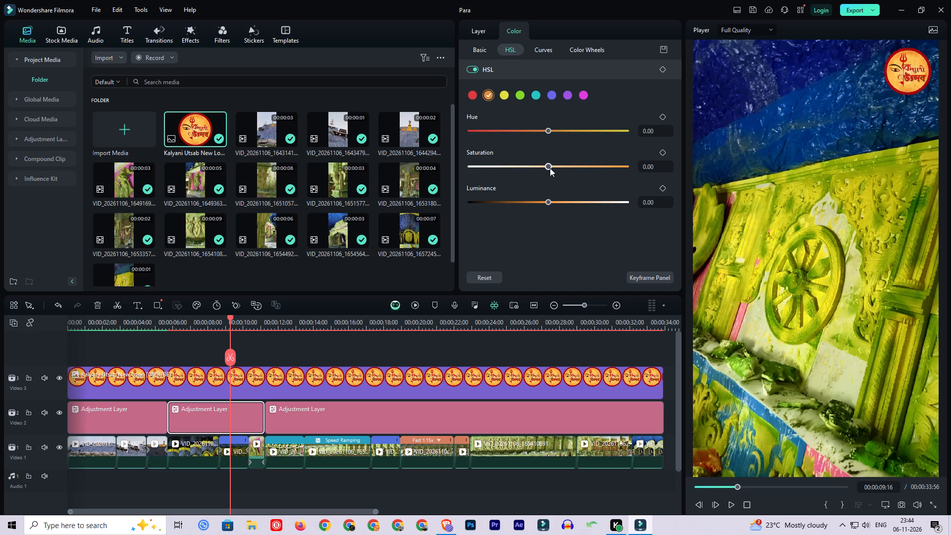
left_click_drag(550, 166, 569, 168)
left_click_drag(549, 133, 561, 132)
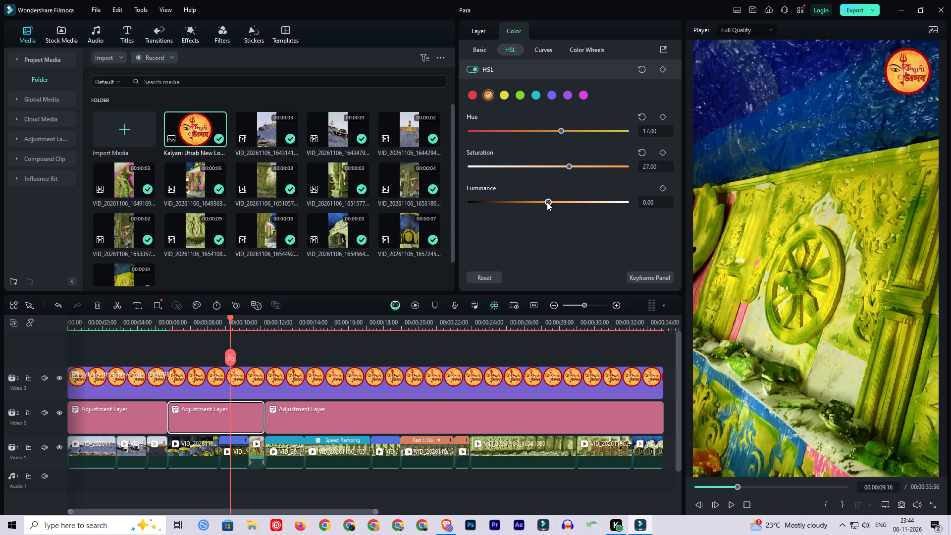
left_click(548, 202)
Save the project after checking the grade on the statue, face and arch shots.
left_click(255, 323)
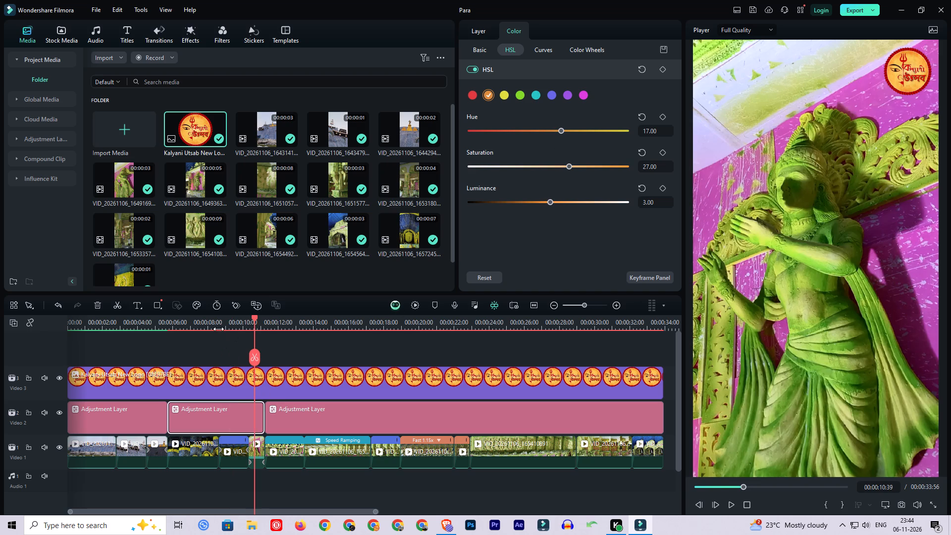
left_click(208, 325)
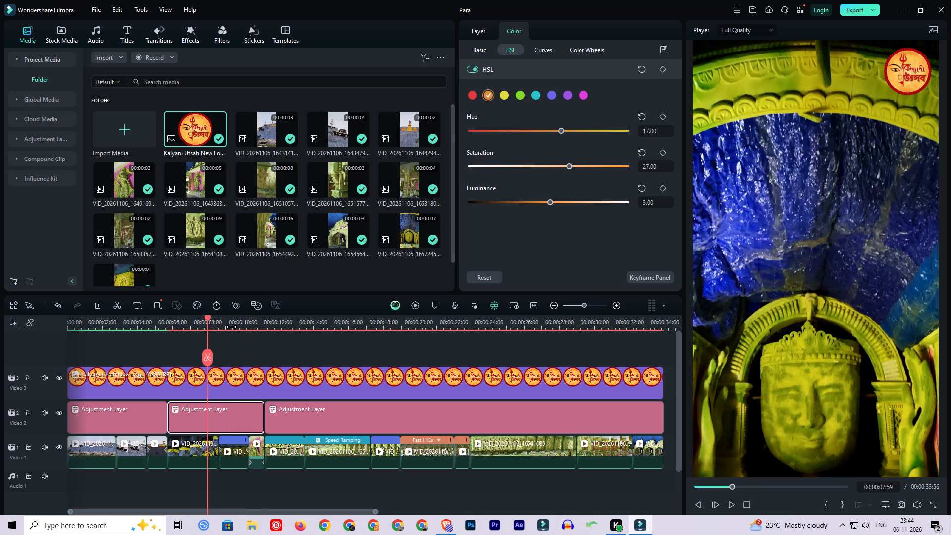
left_click(176, 325)
left_click(262, 345)
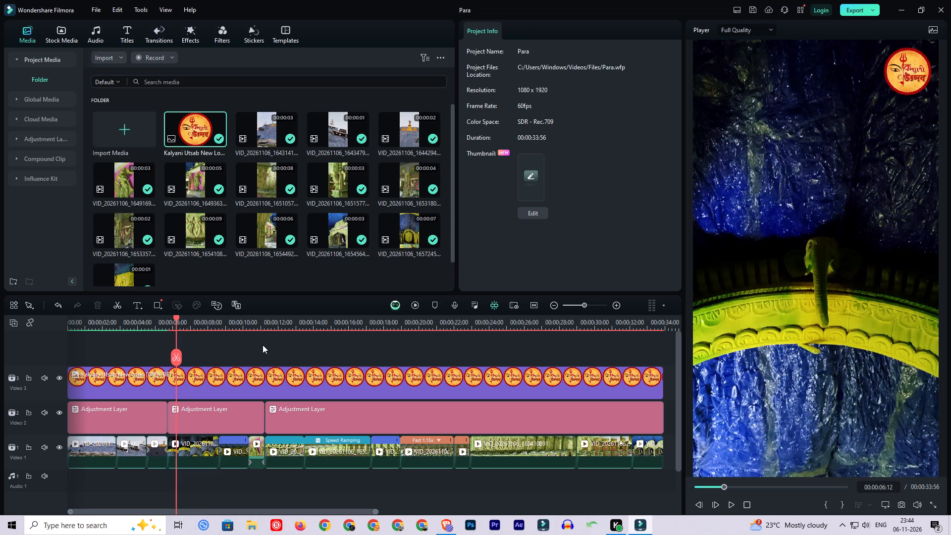
key("ctrl+s")
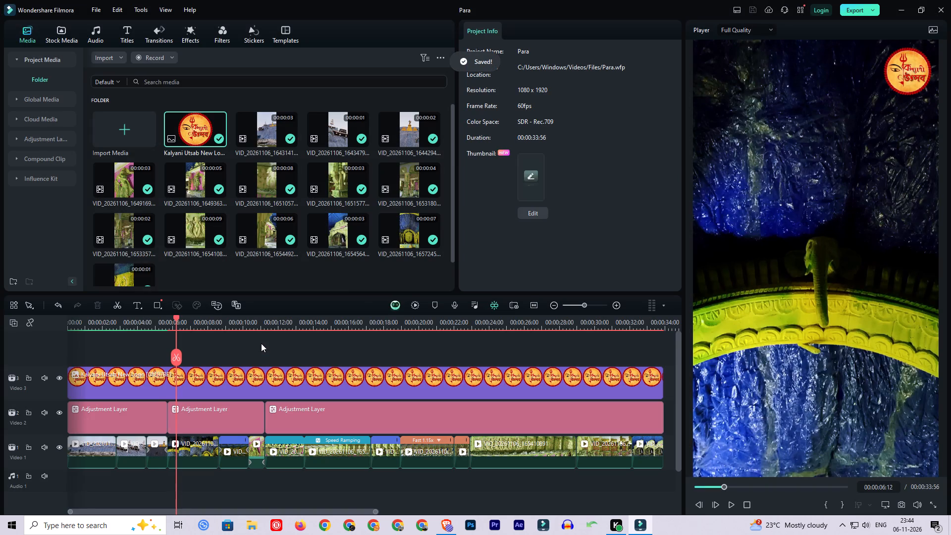
Reset the white curve of the second adjustment layer segment to a straight line.
left_click(237, 409)
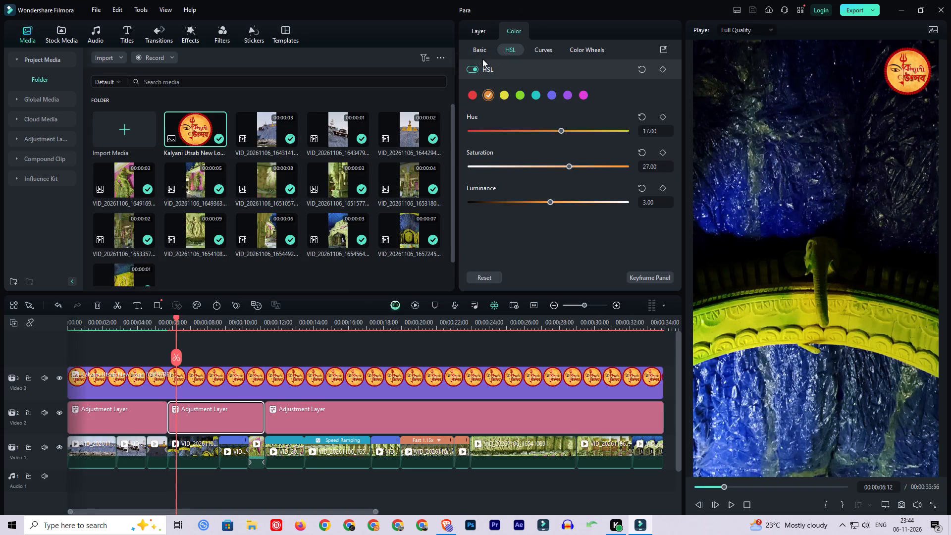
left_click(540, 50)
left_click(657, 94)
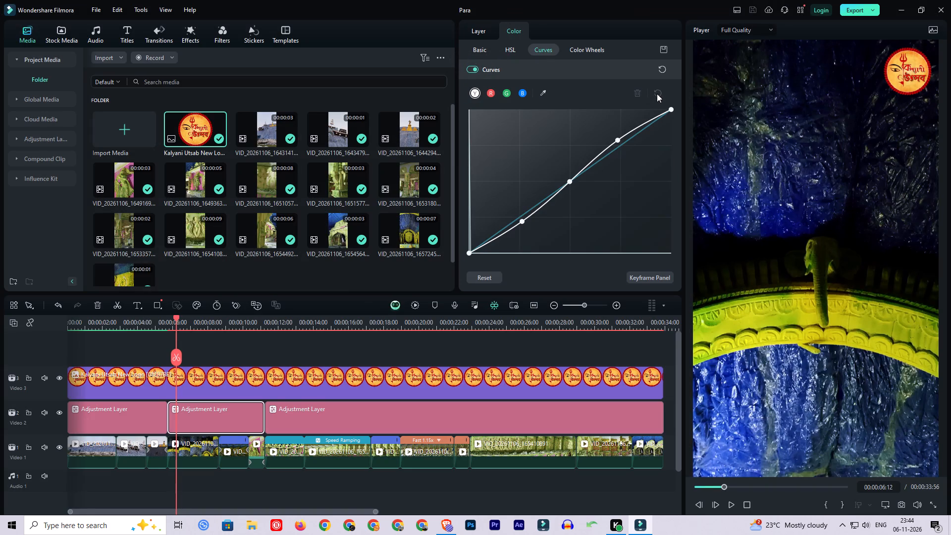
Raise the segment's black value to -6 in the basic light adjustments.
left_click(480, 49)
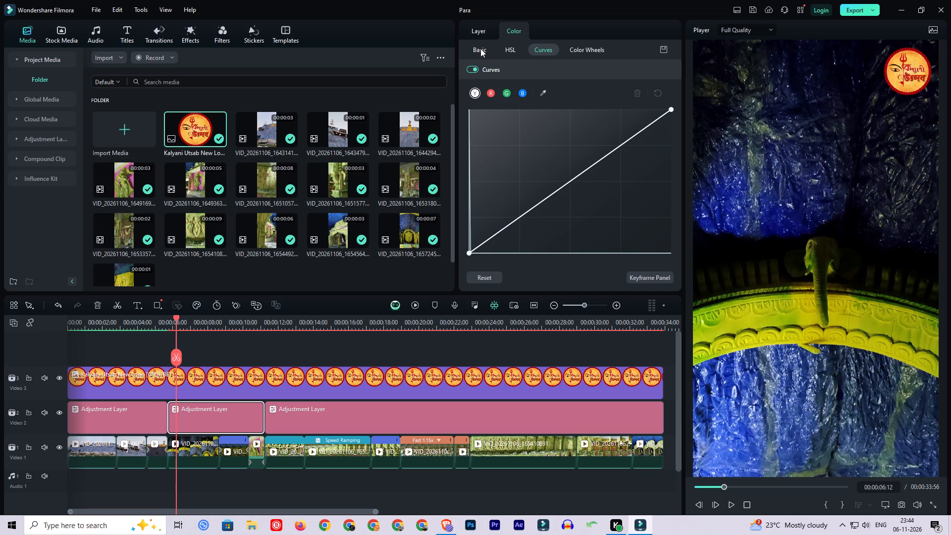
scroll(525, 189, "up", 4)
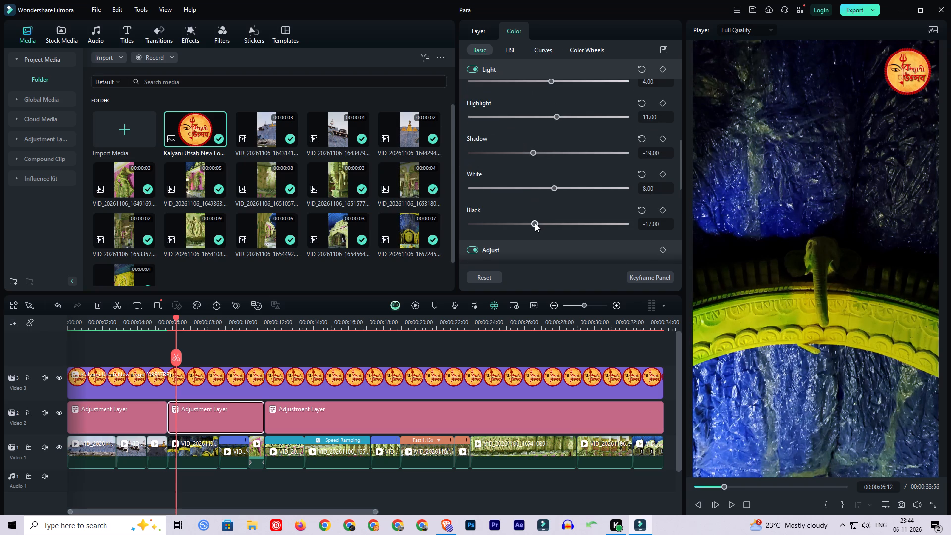
left_click_drag(534, 223, 544, 224)
Set the second adjustment layer segment's shadow value to -11 in the basic light adjustments.
left_click_drag(531, 154, 540, 154)
left_click(310, 347)
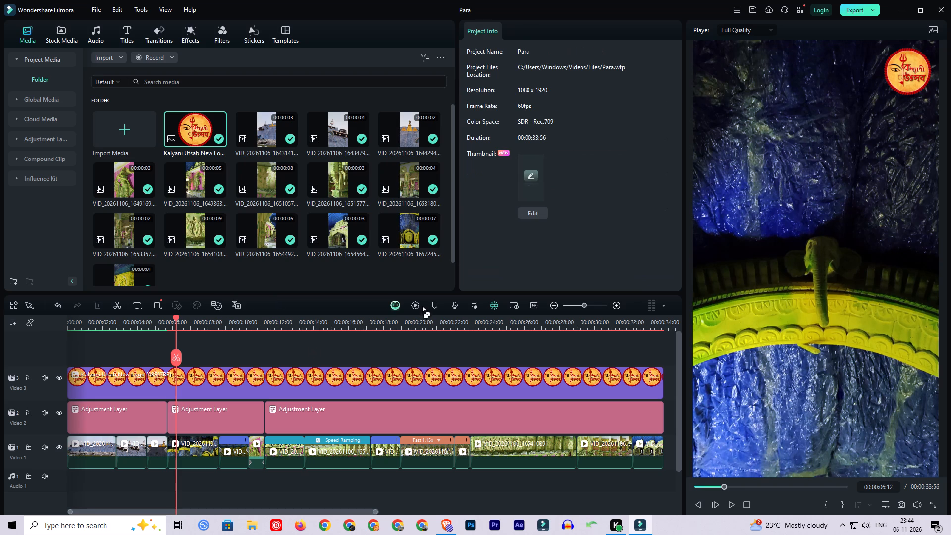
Render the timeline preview for smooth playback, stopping it at about frame 672 of 2036.
left_click(417, 301)
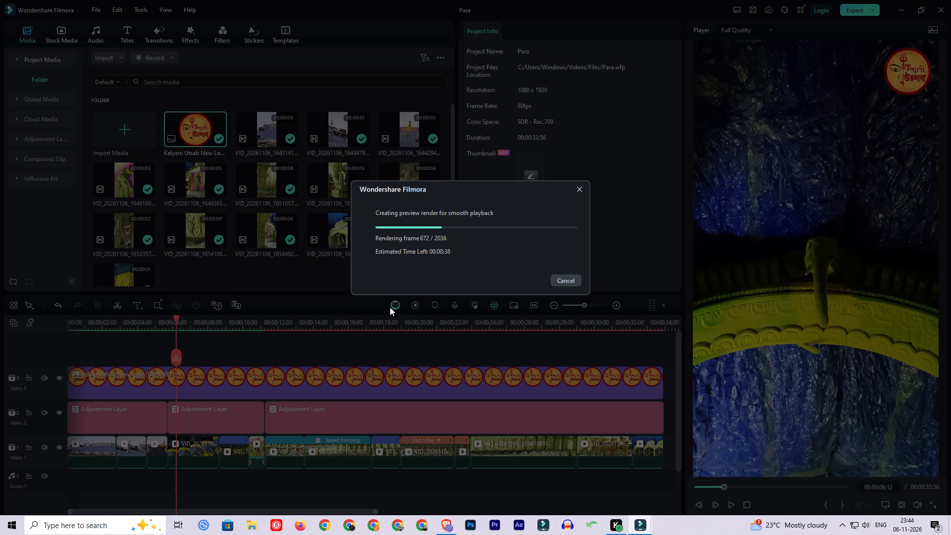
left_click(557, 282)
left_click(413, 355)
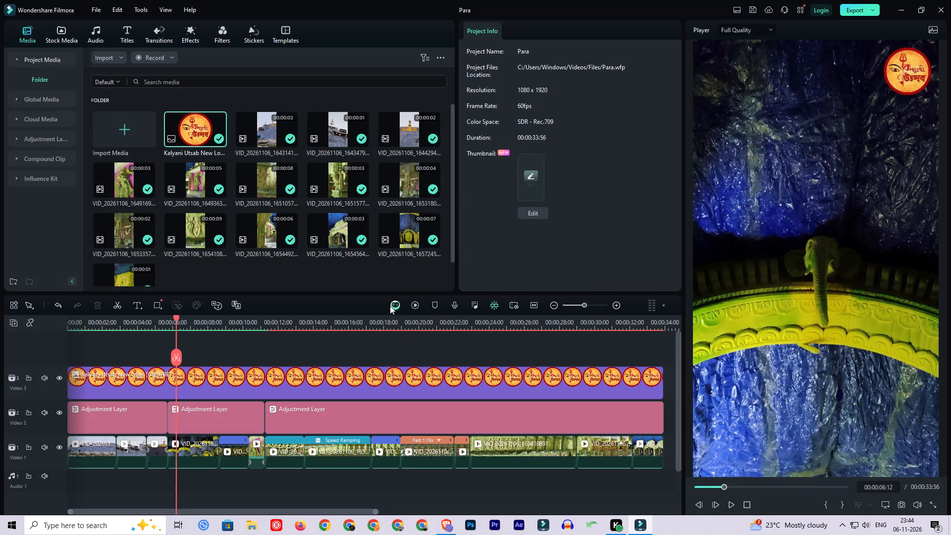
left_click(376, 282)
left_click(396, 349)
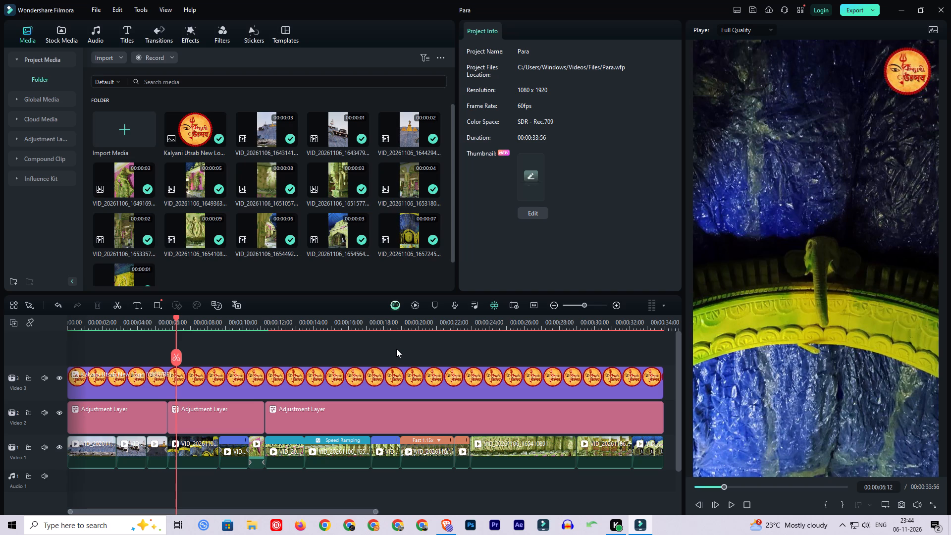
Save the project with the second segment's adjusted grade.
key("ctrl+s")
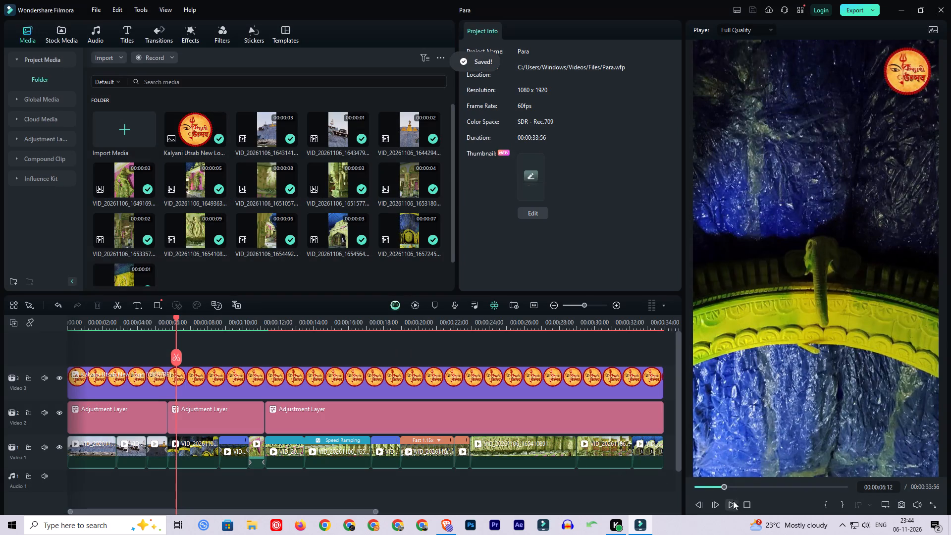
Play back the second segment's grade and examine the statue and pillar shots under the third segment up to about 18 seconds.
left_click(741, 502)
left_click(728, 504)
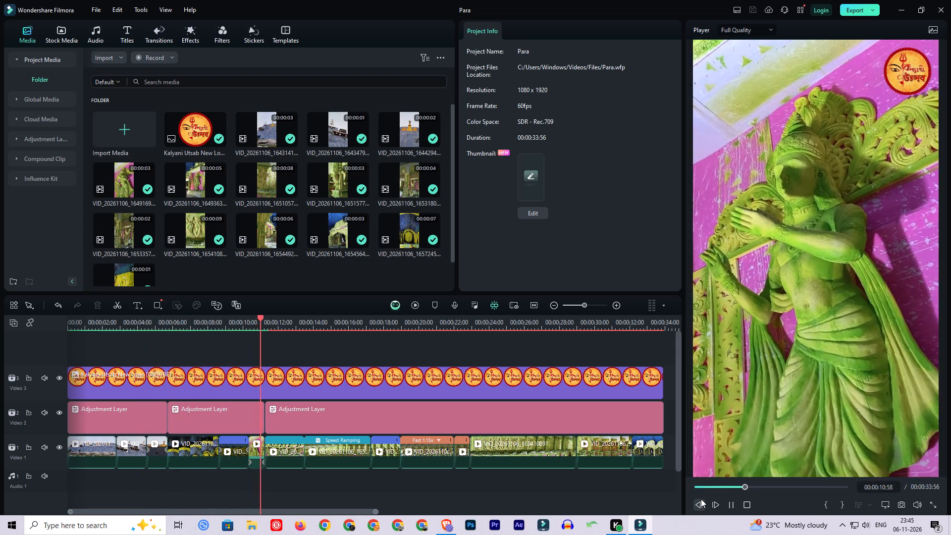
key("space")
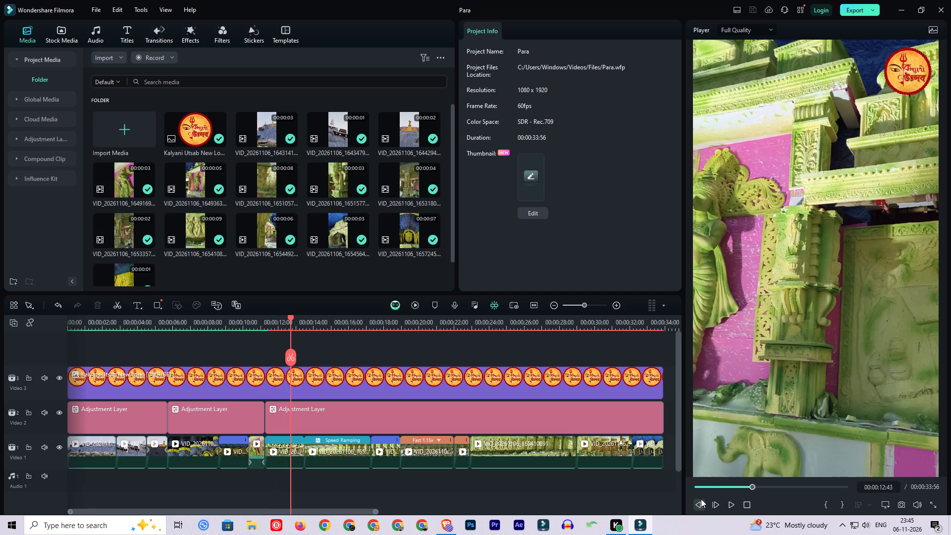
key("ctrl+s")
left_click_drag(291, 323, 286, 323)
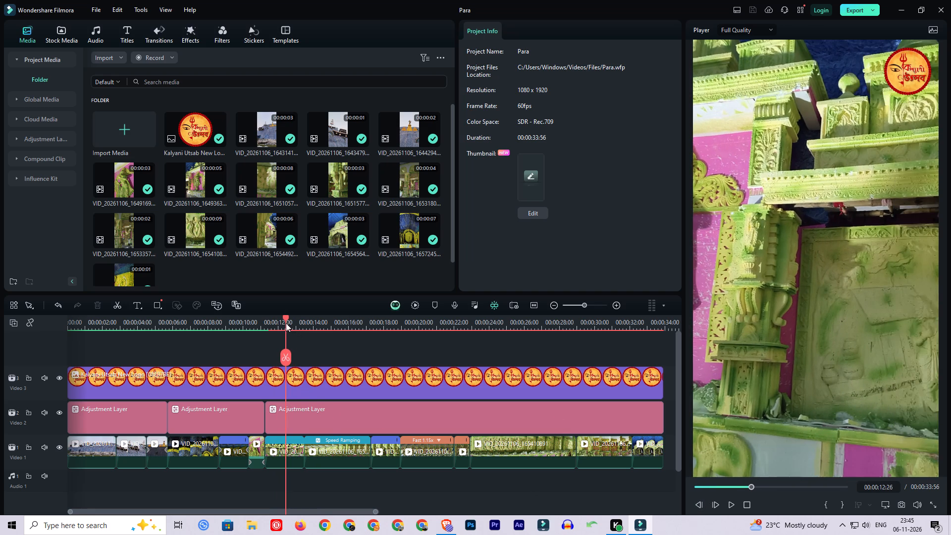
left_click_drag(286, 323, 333, 324)
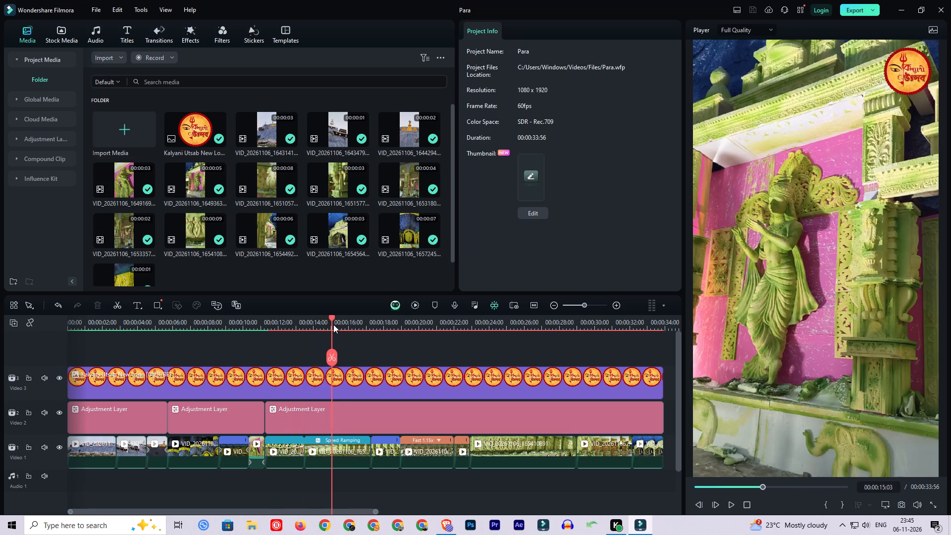
left_click_drag(333, 324, 382, 325)
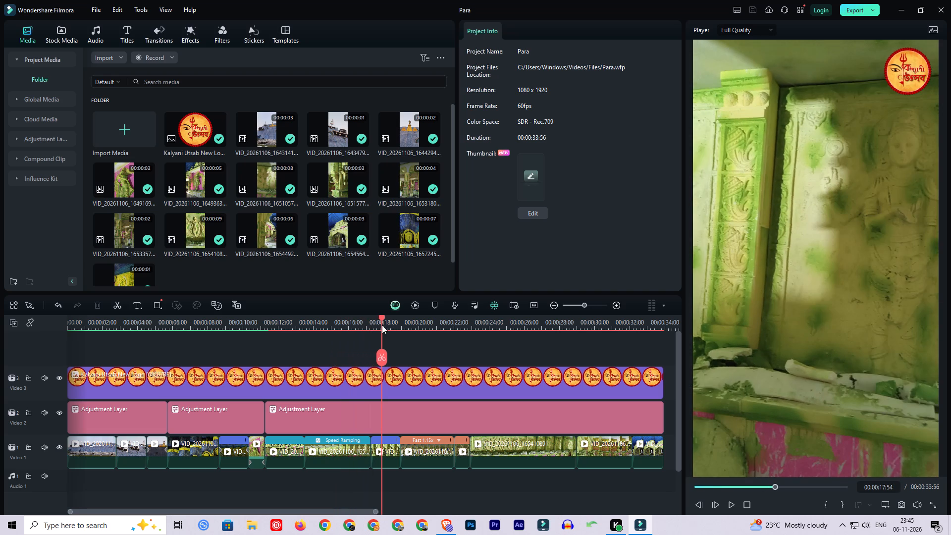
left_click_drag(382, 325, 383, 325)
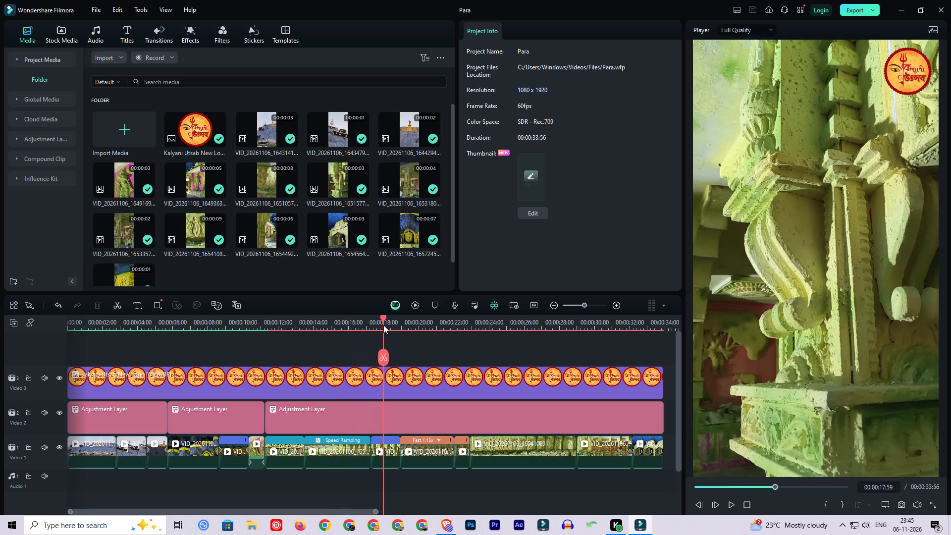
Set the third adjustment layer segment's basic colour values to saturation 27, vibrance 11, temperature 6 and tint 5.
left_click(400, 406)
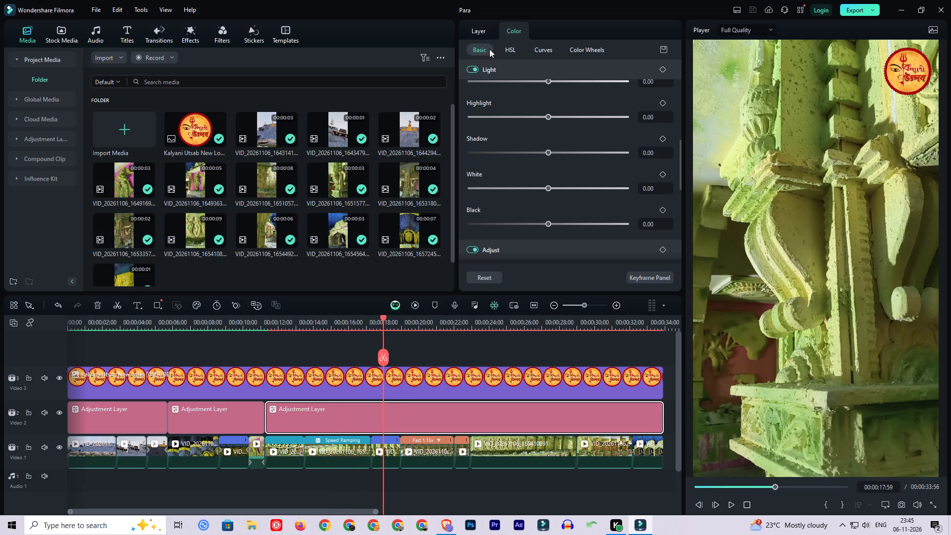
scroll(497, 167, "up", 8)
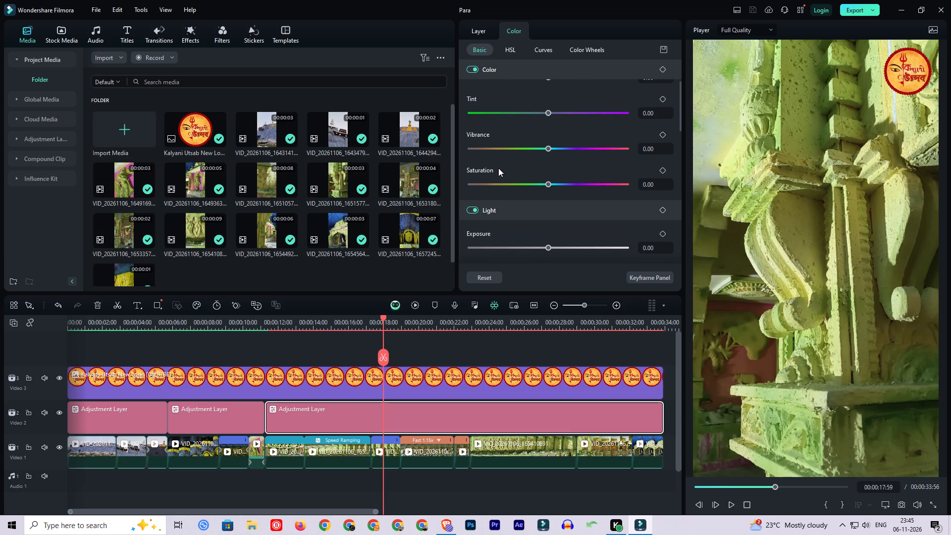
scroll(515, 160, "up", 3)
scroll(515, 160, "down", 2)
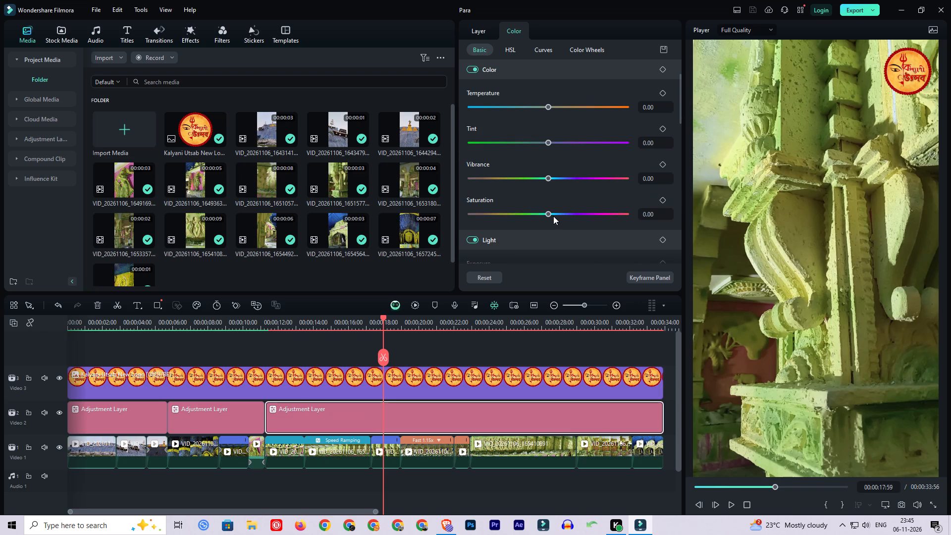
left_click_drag(548, 214, 569, 215)
left_click_drag(550, 178, 557, 178)
left_click_drag(545, 107, 527, 107)
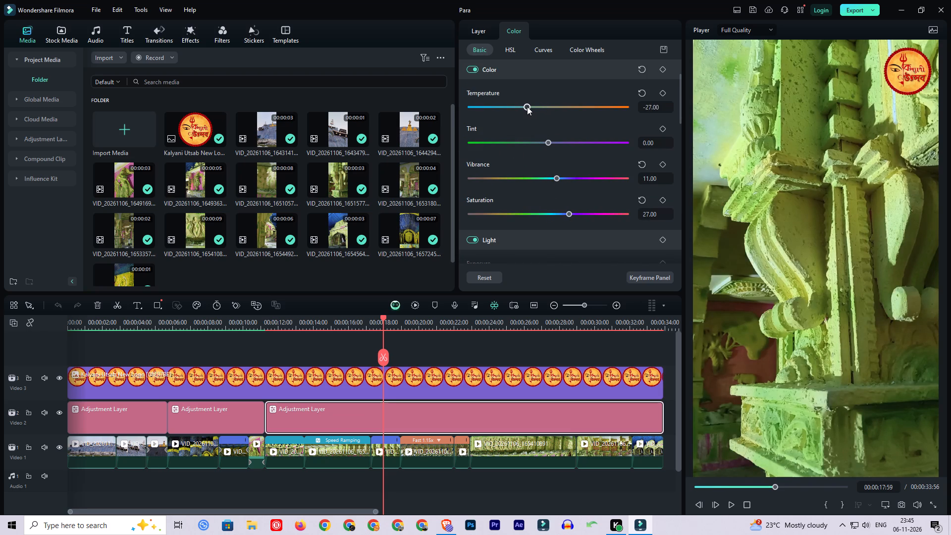
left_click_drag(527, 107, 562, 107)
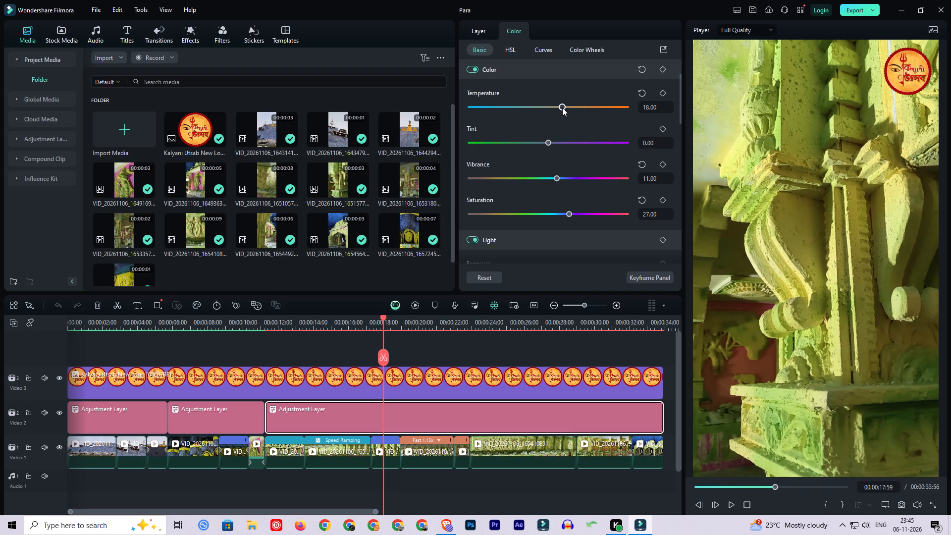
left_click_drag(562, 107, 553, 107)
left_click_drag(547, 143, 552, 144)
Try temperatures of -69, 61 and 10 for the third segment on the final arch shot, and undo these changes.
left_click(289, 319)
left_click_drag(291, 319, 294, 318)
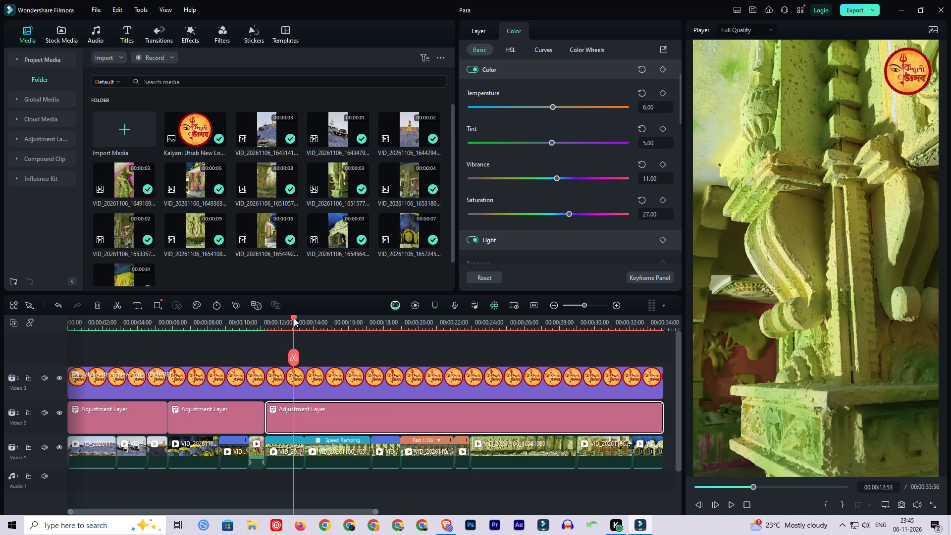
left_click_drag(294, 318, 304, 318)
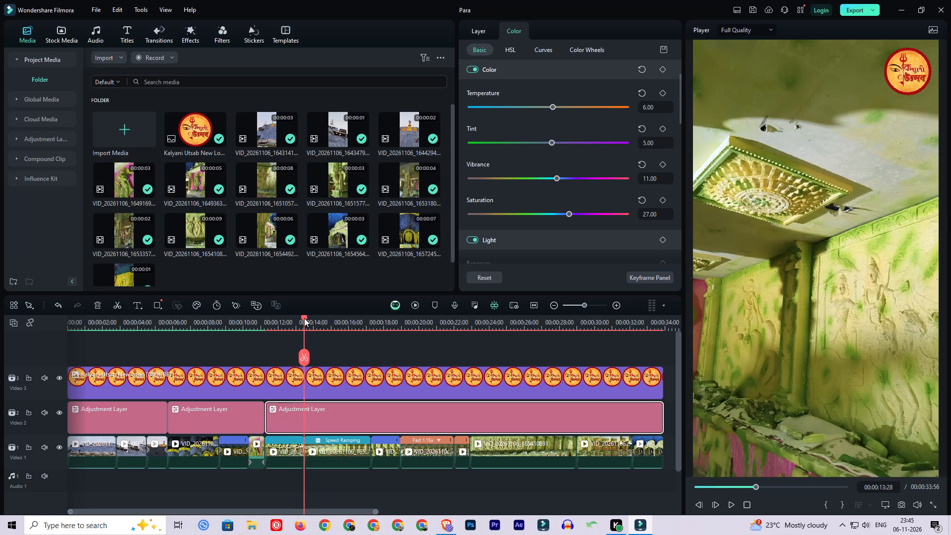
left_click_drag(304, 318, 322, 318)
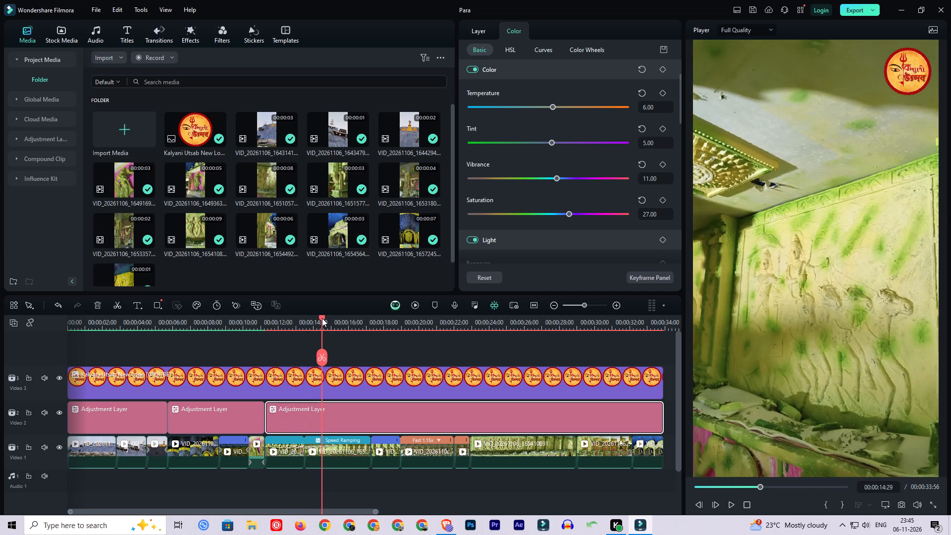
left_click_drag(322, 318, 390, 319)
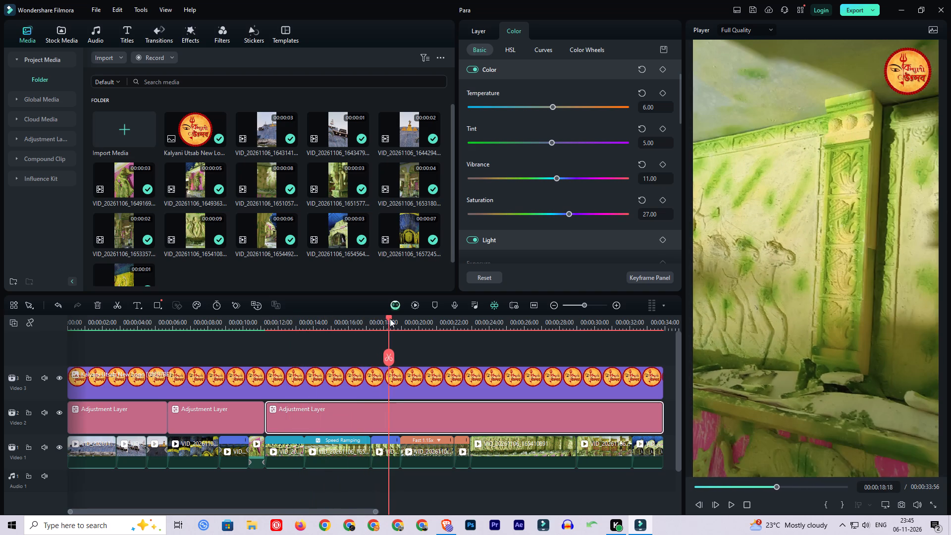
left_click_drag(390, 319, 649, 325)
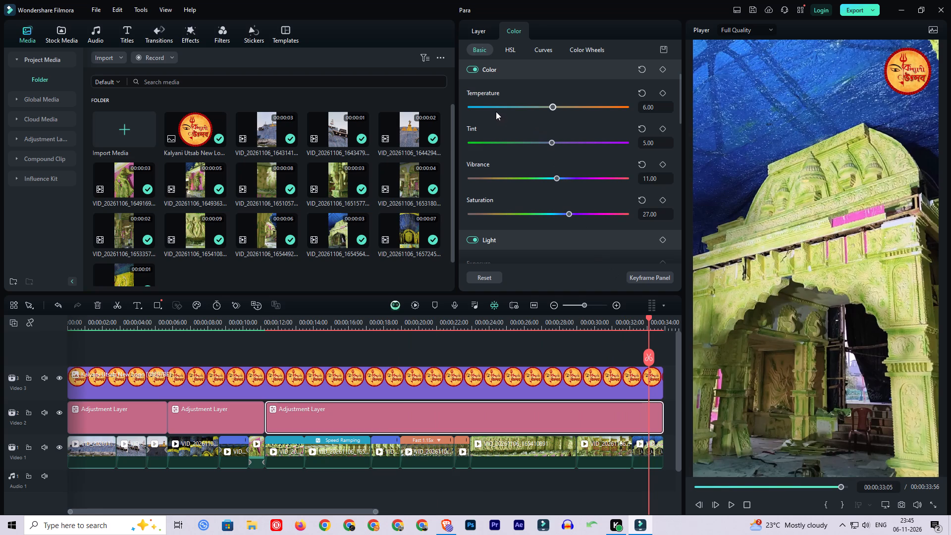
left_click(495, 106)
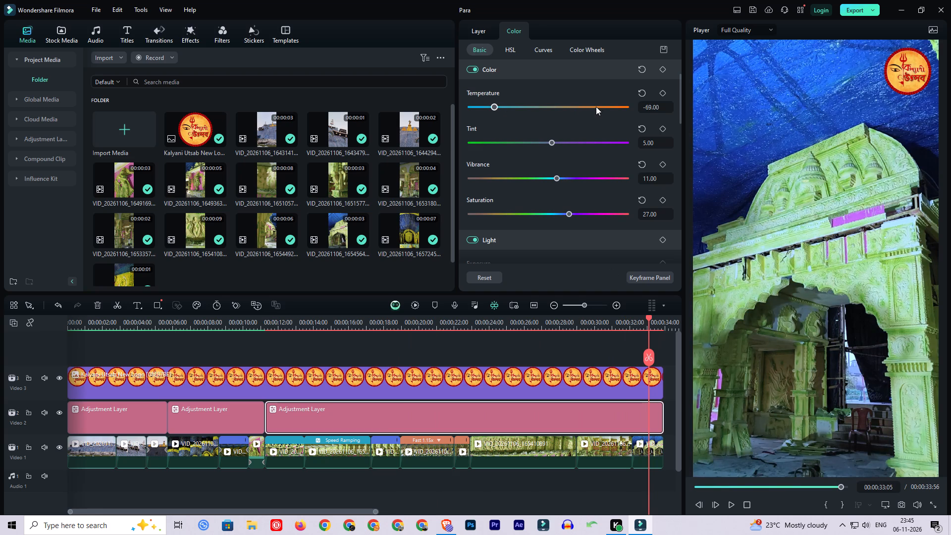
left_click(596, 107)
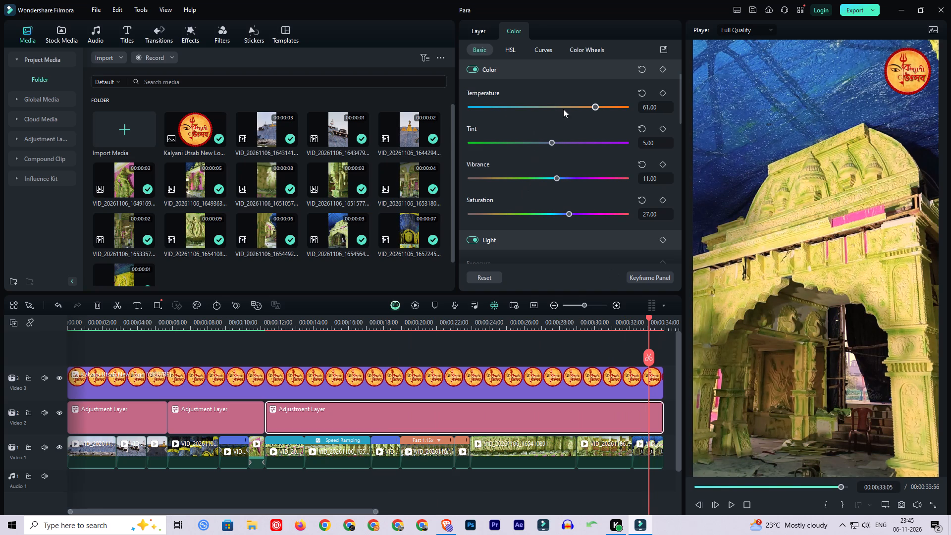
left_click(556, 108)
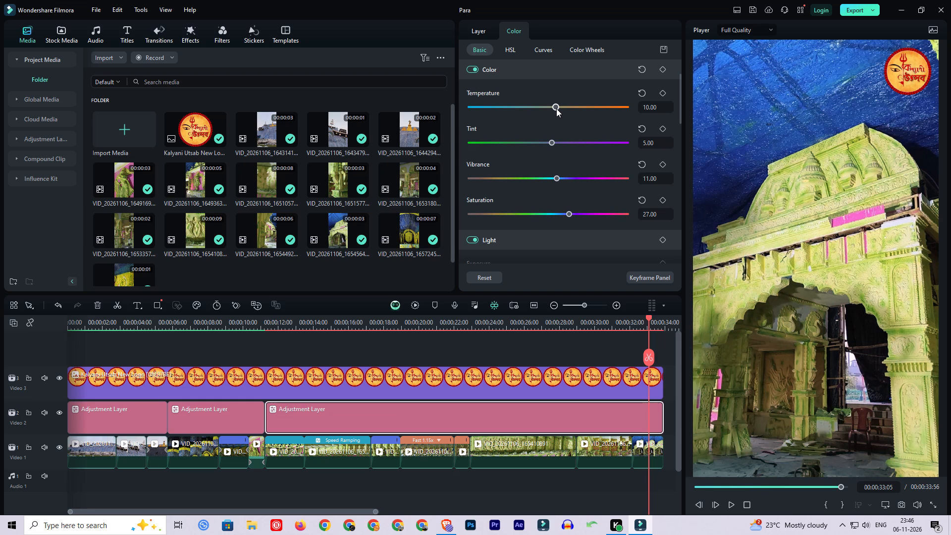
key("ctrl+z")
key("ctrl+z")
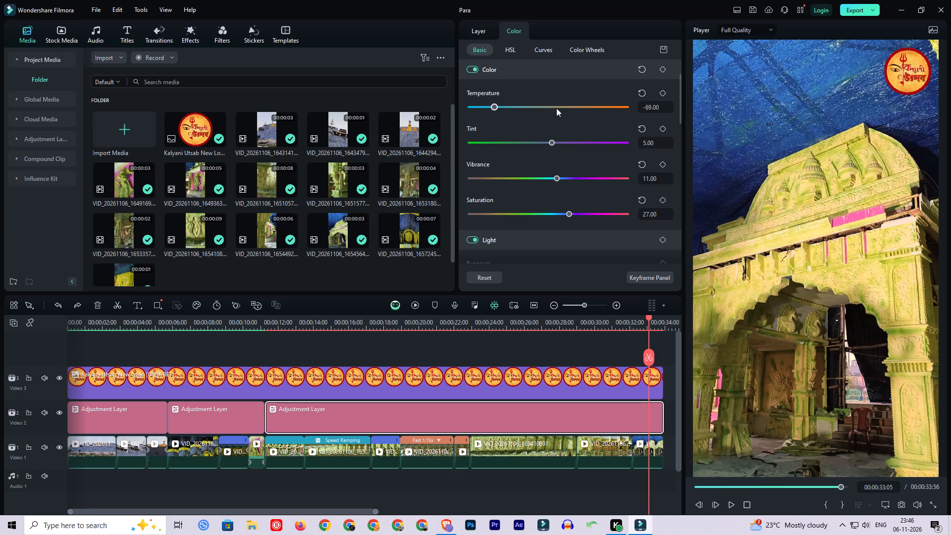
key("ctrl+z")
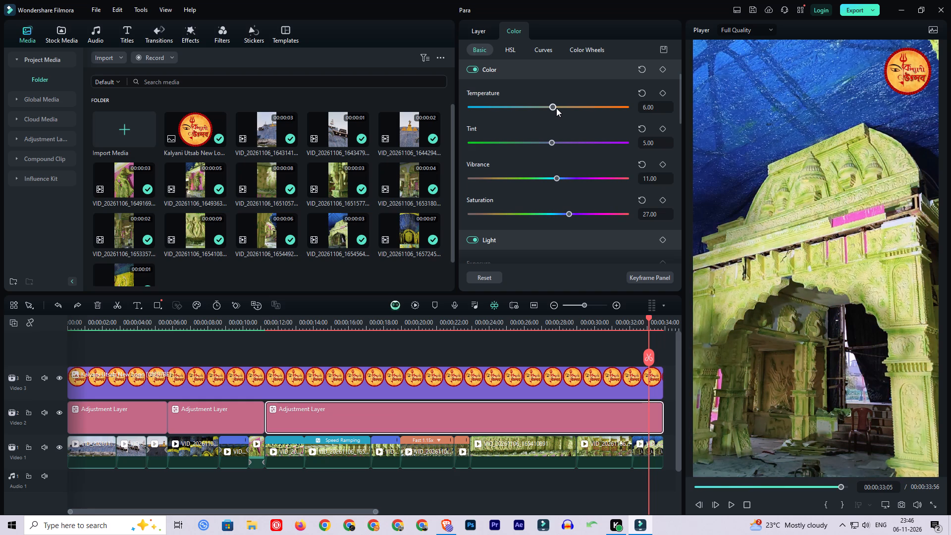
Save the project with the third segment's basic colour values.
key("ctrl+s")
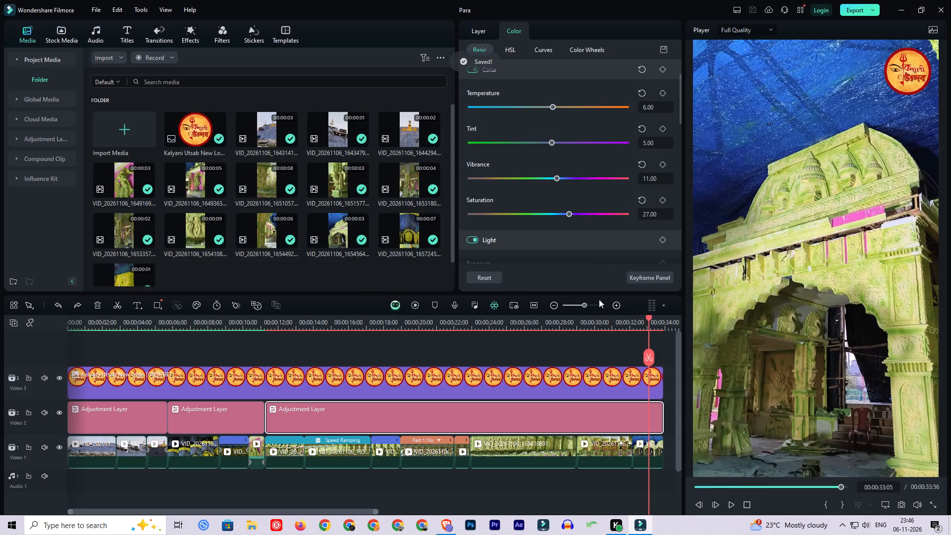
Raise the third segment's tint to 11 while viewing the pillar shot at about 18 seconds.
left_click(377, 321)
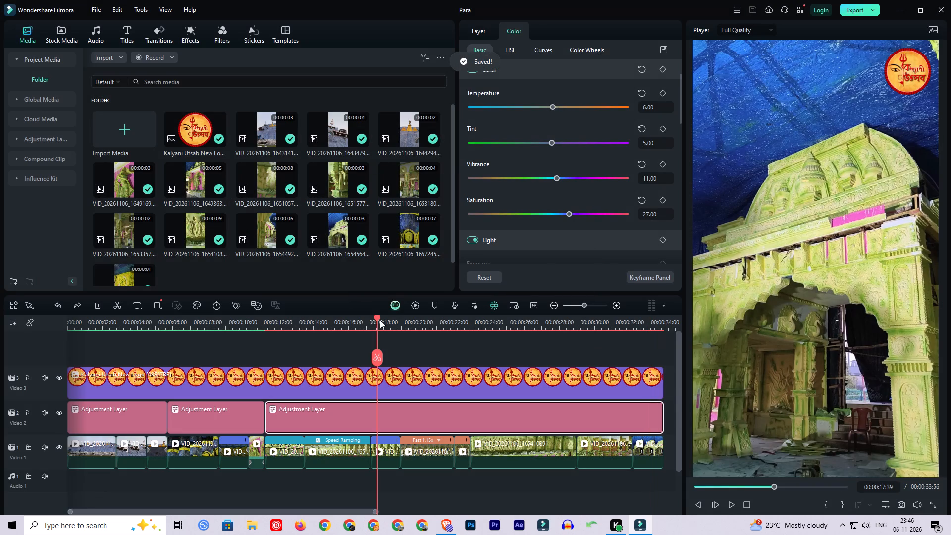
left_click_drag(377, 319, 384, 319)
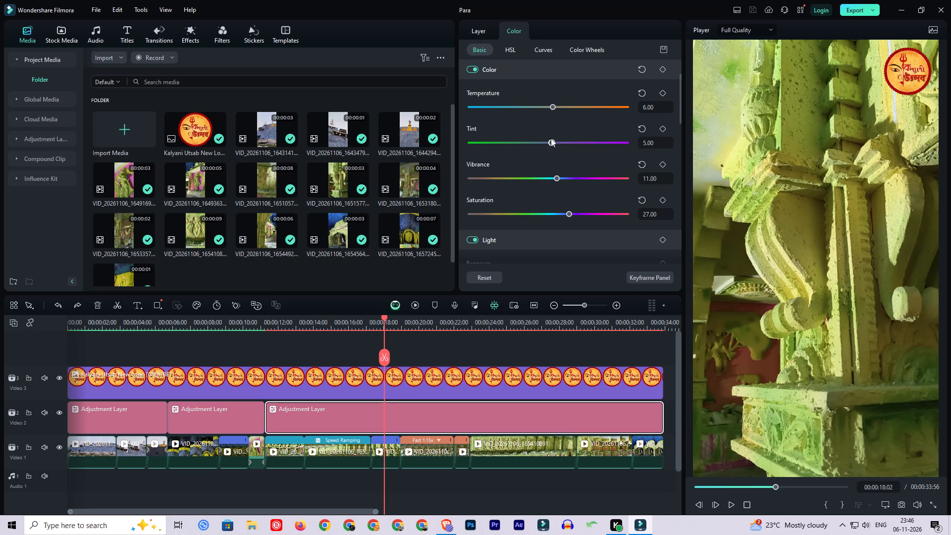
left_click_drag(551, 142, 553, 143)
left_click_drag(553, 143, 557, 145)
Set the third adjustment layer segment's temperature to 10 and tint to -13.
left_click(553, 107)
left_click_drag(555, 142, 543, 142)
left_click_drag(543, 142, 540, 142)
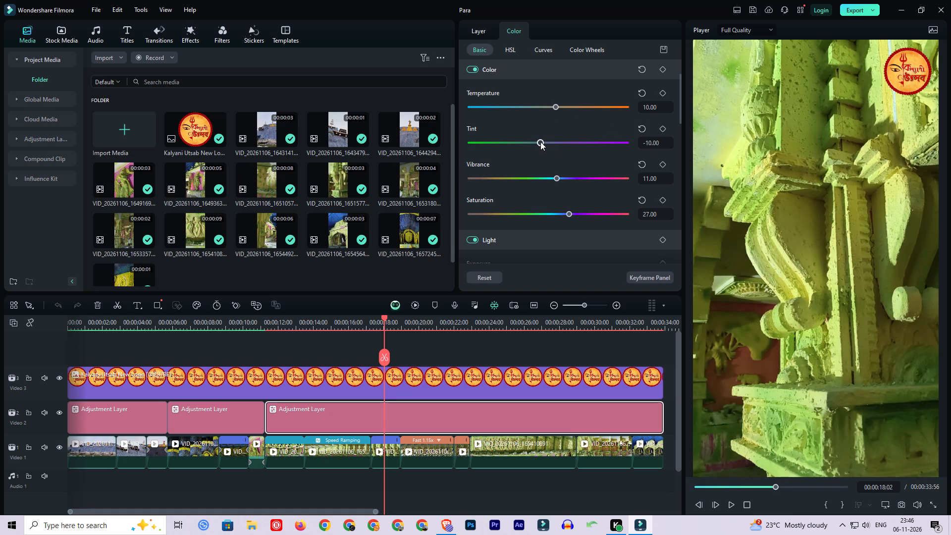
left_click_drag(540, 142, 538, 140)
Set the third segment's light values to exposure 1, brightness 3, highlight 1, shadow -18, white 3 and black -8.
scroll(508, 235, "down", 3)
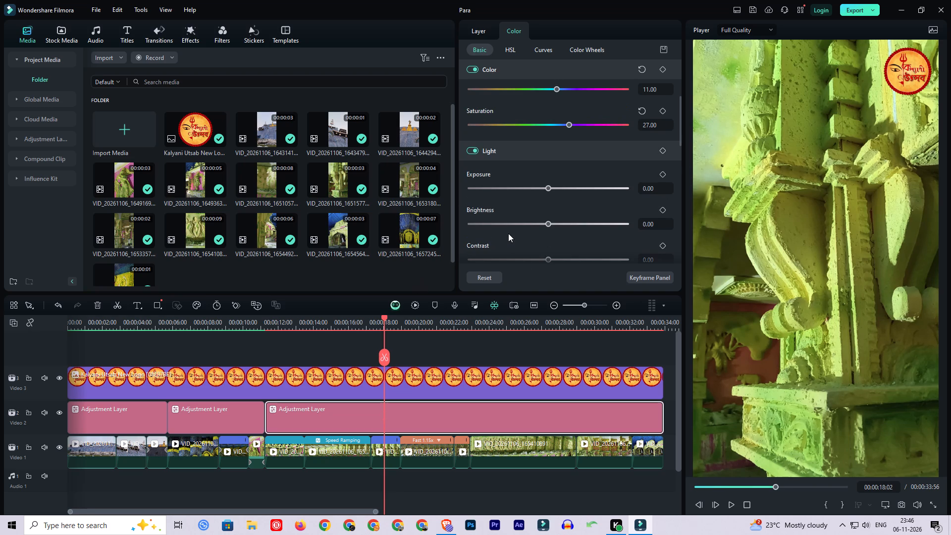
left_click(546, 190)
left_click(548, 223)
scroll(531, 222, "down", 2)
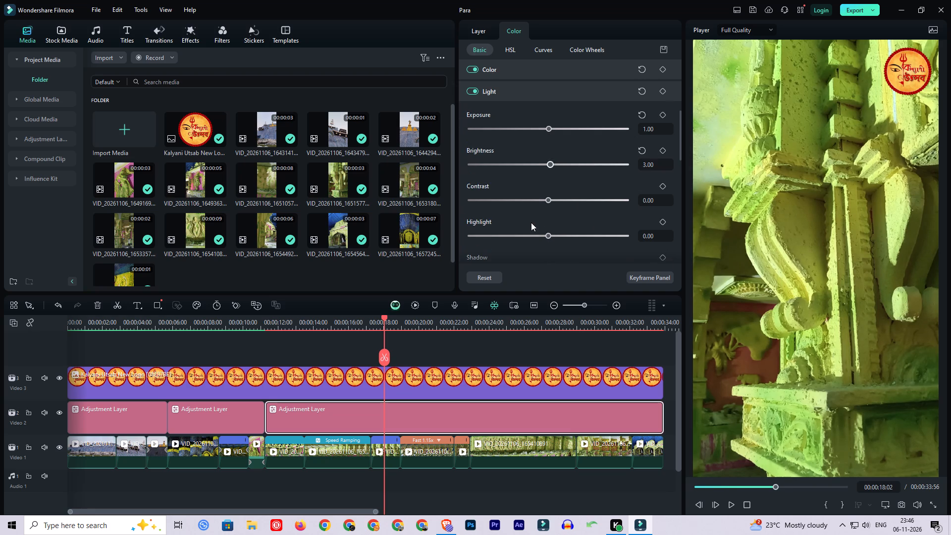
scroll(532, 221, "down", 1)
left_click_drag(546, 242, 534, 242)
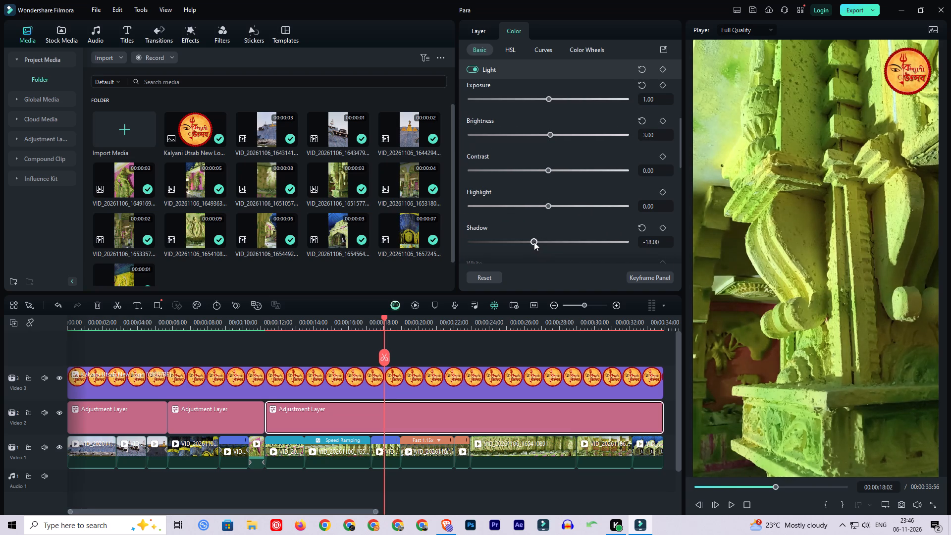
scroll(531, 235, "down", 1)
left_click(547, 245)
scroll(545, 246, "down", 1)
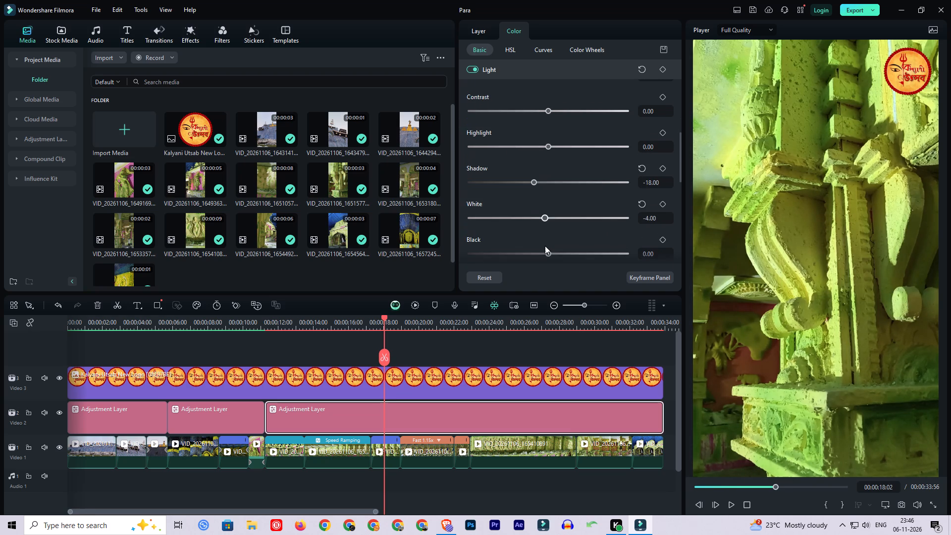
left_click_drag(548, 253, 542, 253)
left_click_drag(545, 217, 551, 217)
scroll(549, 216, "up", 1)
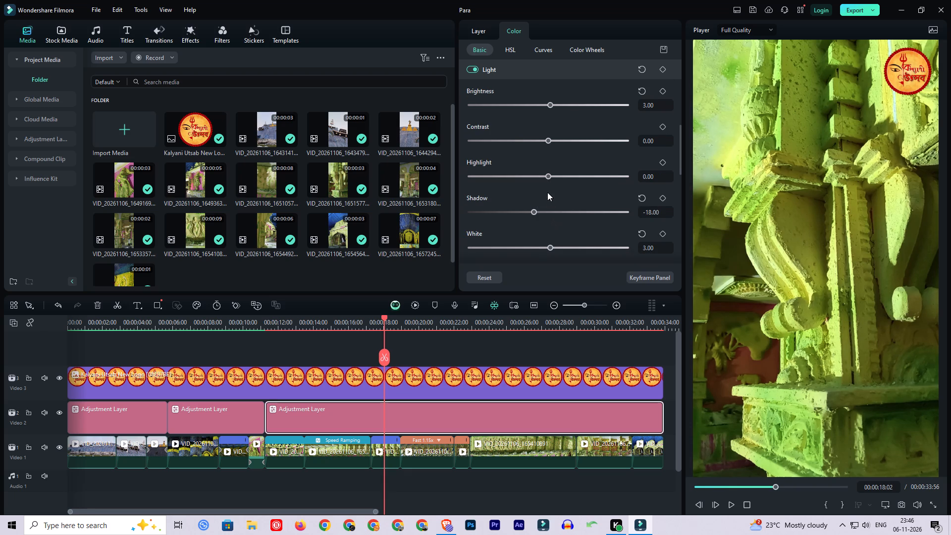
left_click_drag(545, 177, 549, 178)
Lower the third segment's green, yellow and orange HSL saturation to -100 each, previewing the pink-backed statue shot at about 13 seconds.
left_click(507, 45)
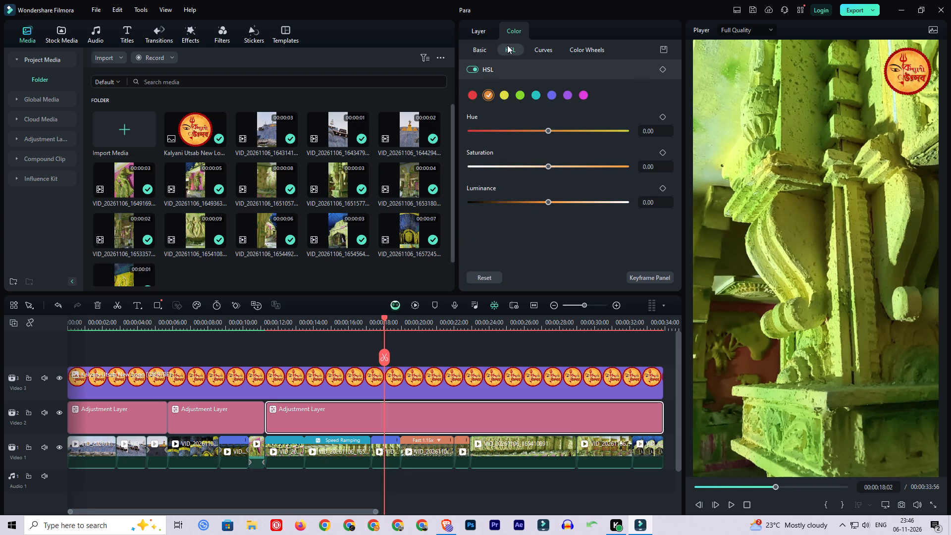
left_click(523, 95)
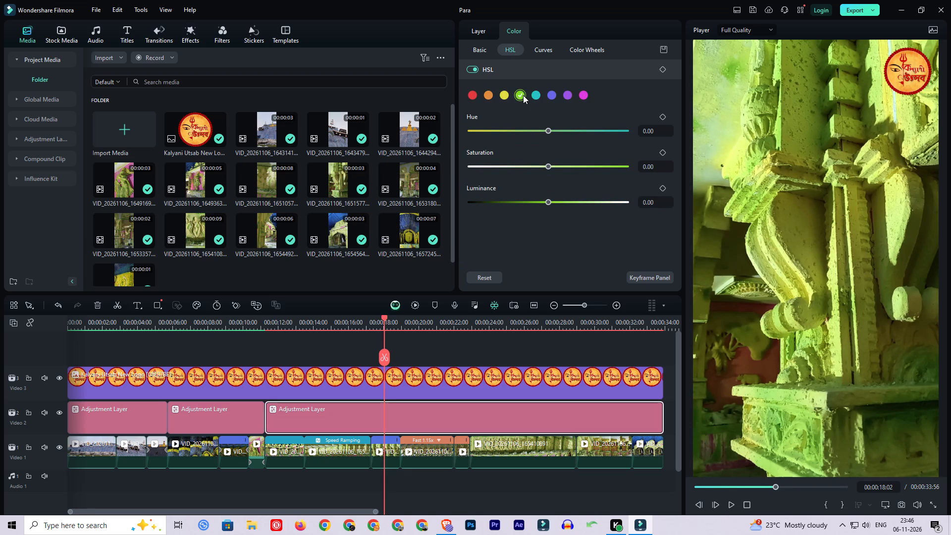
left_click(279, 329)
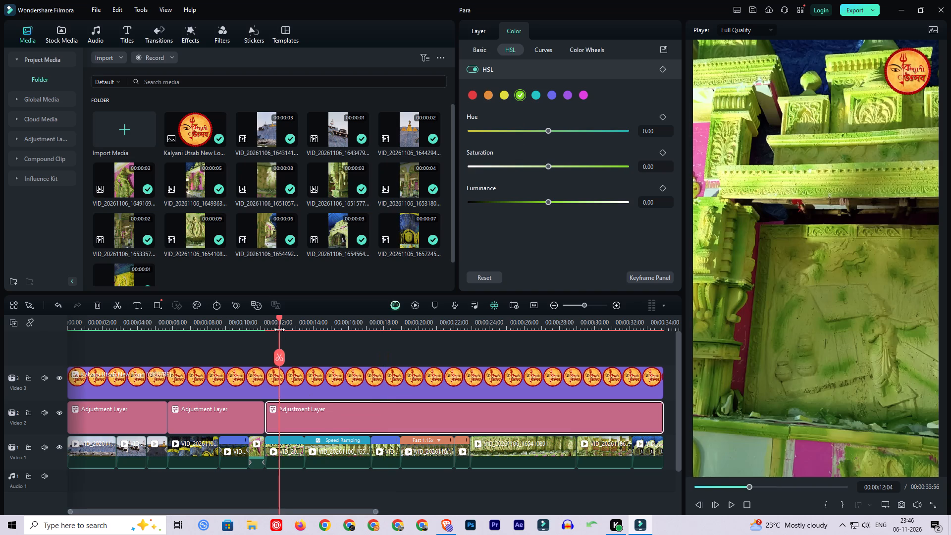
left_click(312, 327)
left_click(301, 321)
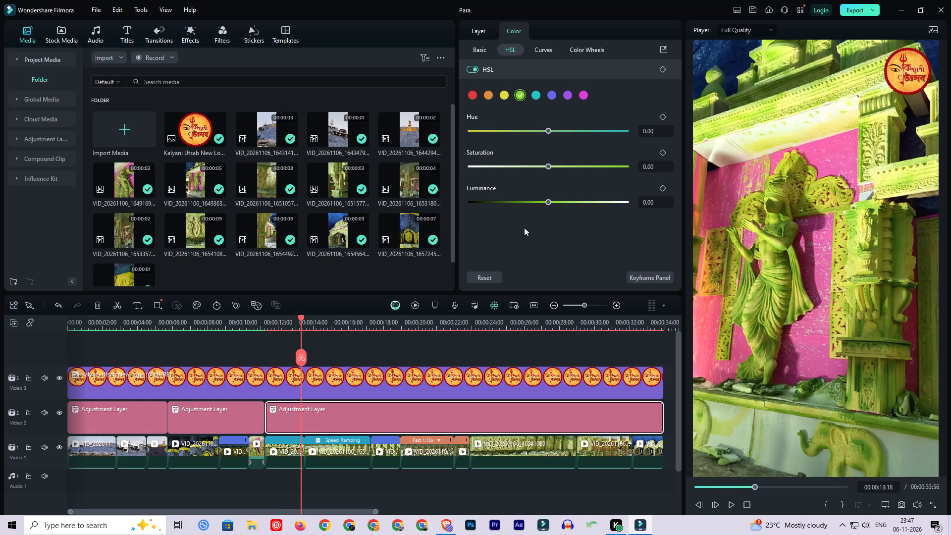
left_click_drag(548, 165, 463, 168)
left_click(504, 96)
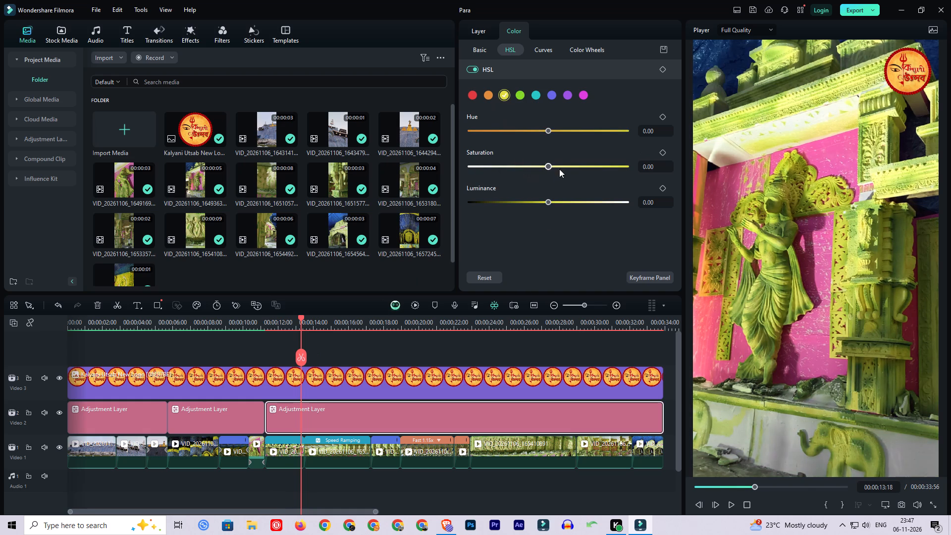
left_click_drag(552, 164, 430, 164)
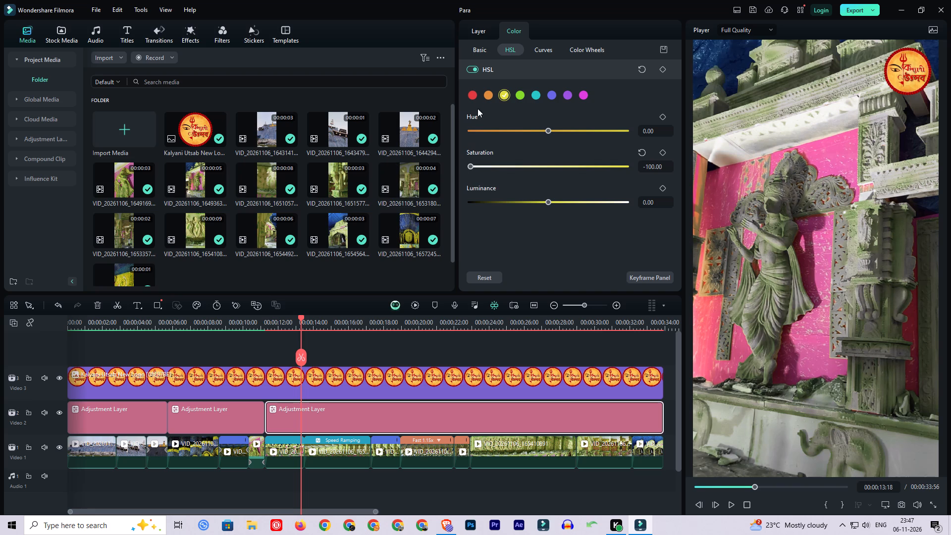
left_click(487, 95)
left_click_drag(547, 164, 440, 167)
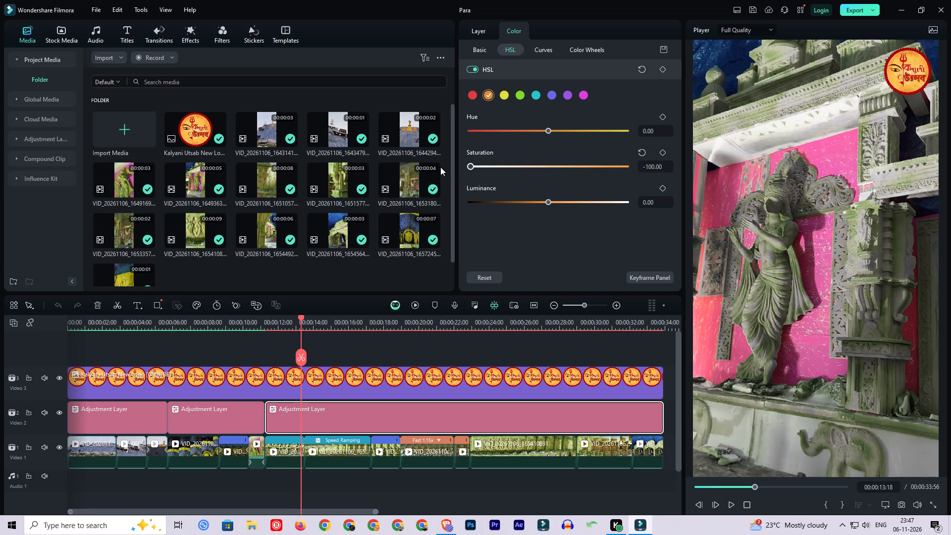
left_click_drag(440, 167, 440, 167)
Lower the third segment's magenta and purple HSL saturation to -100 each.
left_click(587, 94)
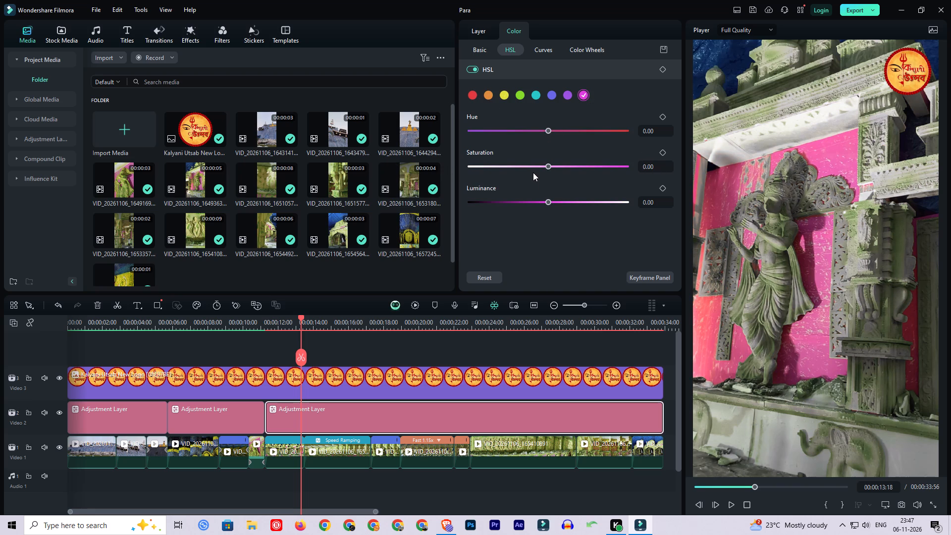
left_click_drag(534, 166, 413, 183)
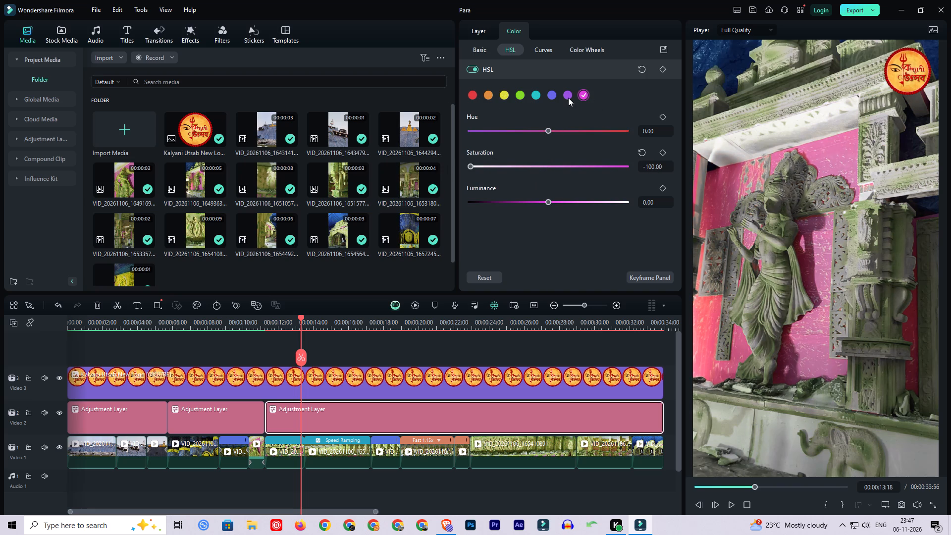
left_click(568, 98)
left_click_drag(545, 165, 426, 167)
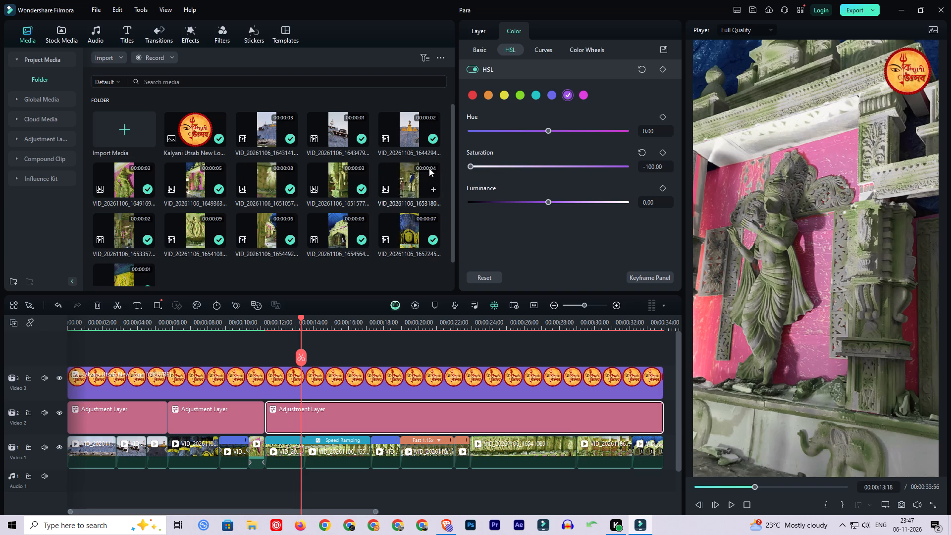
Set the third segment's blue HSL saturation to 27 and hue to 27.
left_click(555, 99)
left_click_drag(544, 166, 485, 166)
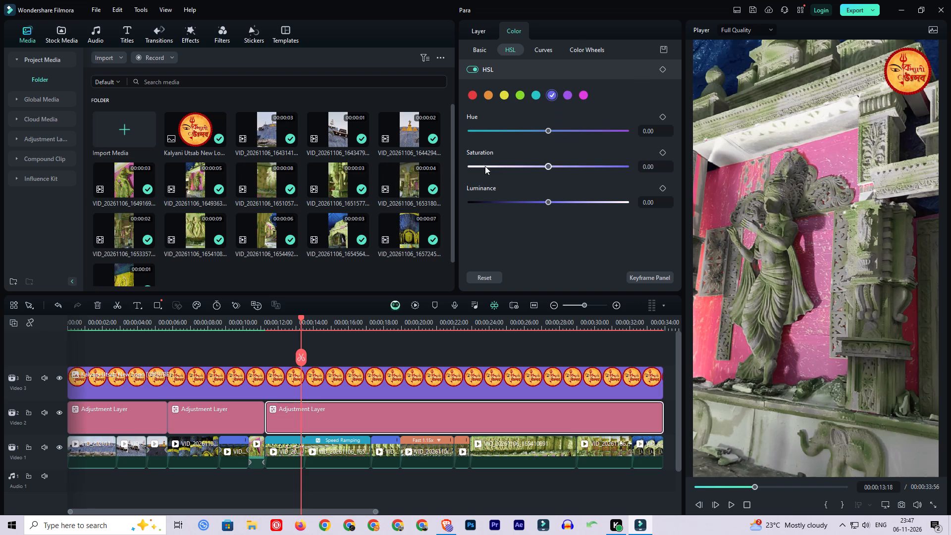
left_click_drag(485, 166, 563, 172)
left_click_drag(563, 172, 569, 172)
left_click_drag(547, 131, 533, 130)
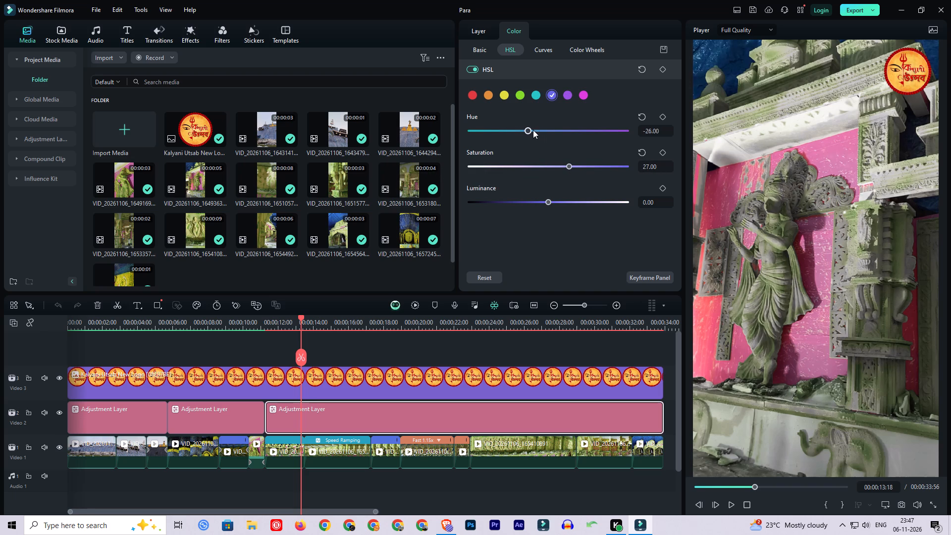
left_click_drag(533, 130, 570, 128)
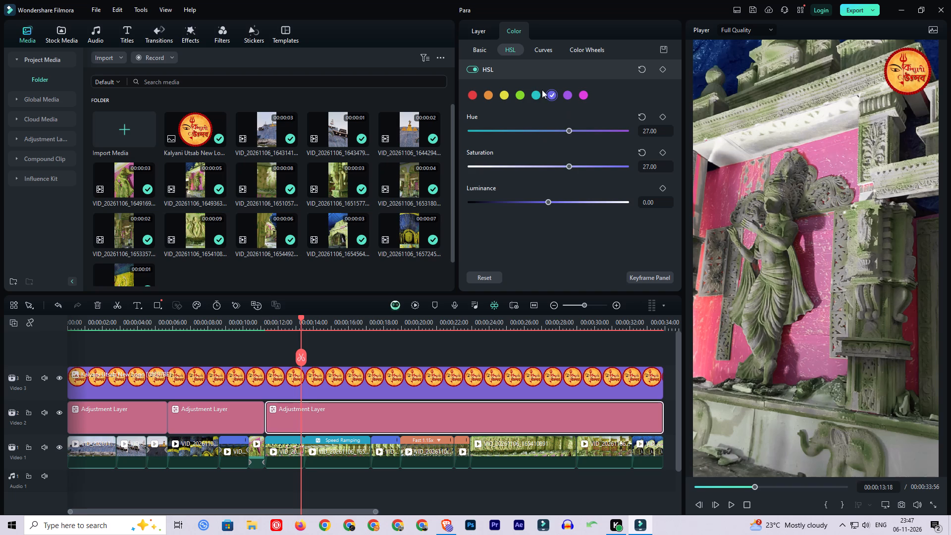
Set the third segment's cyan HSL hue to 40 and saturation to 24, and raise its luminance slightly.
left_click(537, 94)
left_click_drag(548, 130, 498, 134)
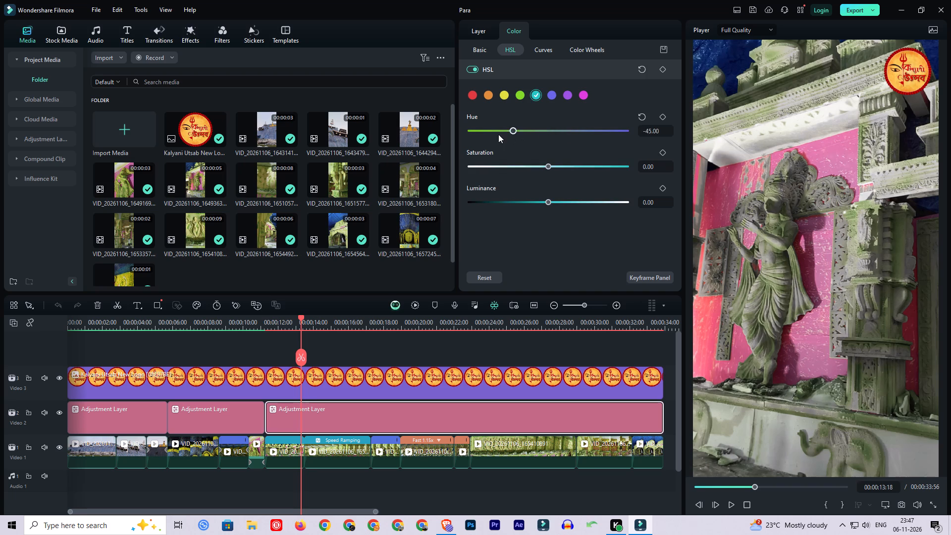
left_click_drag(498, 134, 573, 139)
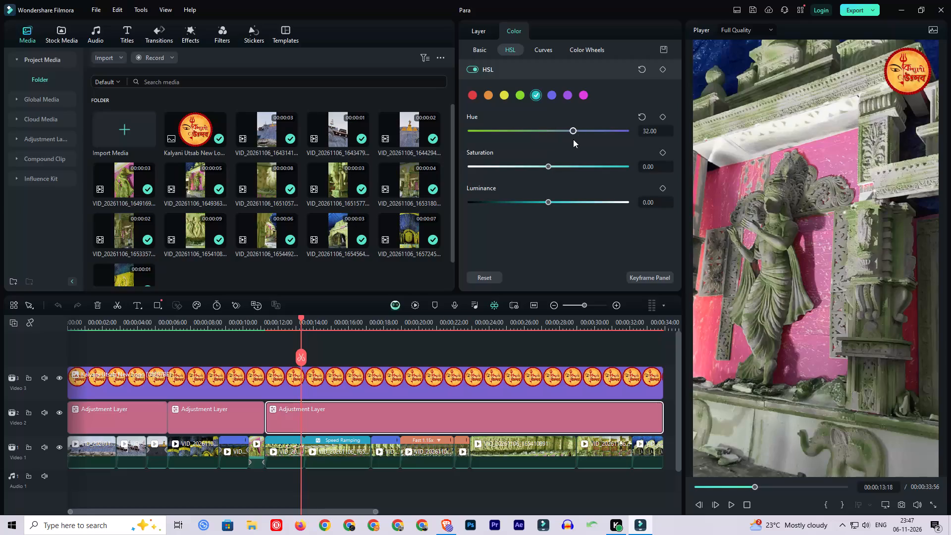
left_click_drag(573, 139, 580, 142)
left_click(567, 165)
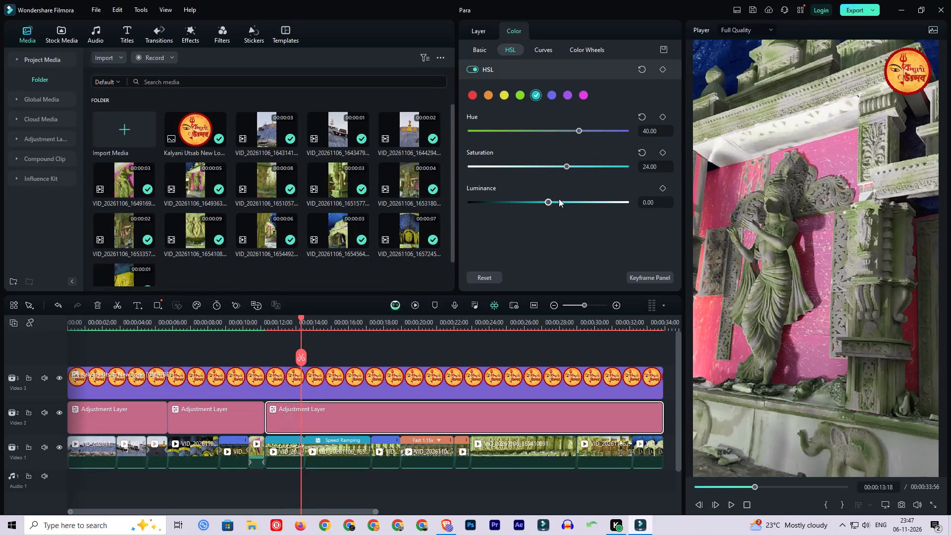
left_click(559, 202)
Set the third segment's green HSL saturation to 36, hue to 44 and luminance to -32.
left_click(522, 93)
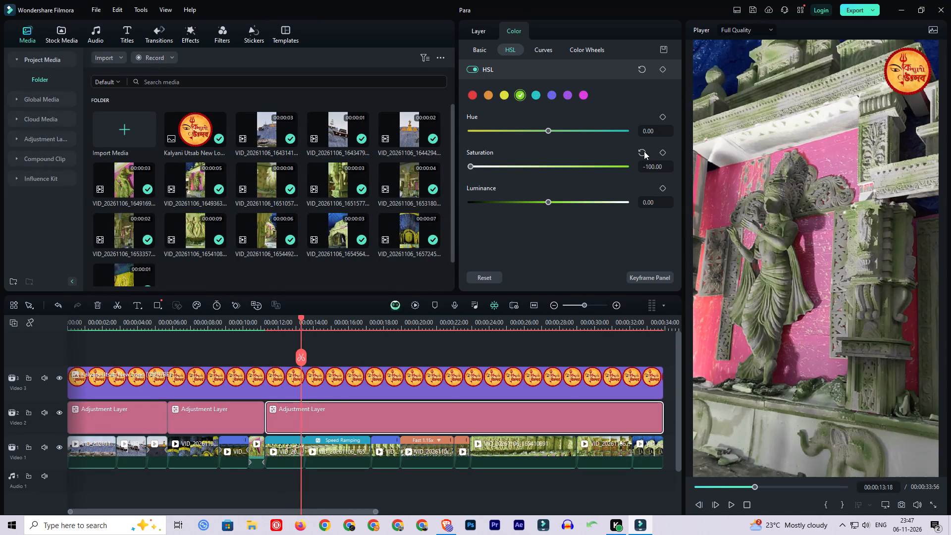
left_click(639, 154)
left_click_drag(548, 164, 578, 165)
left_click_drag(578, 165, 576, 165)
left_click_drag(548, 126, 511, 130)
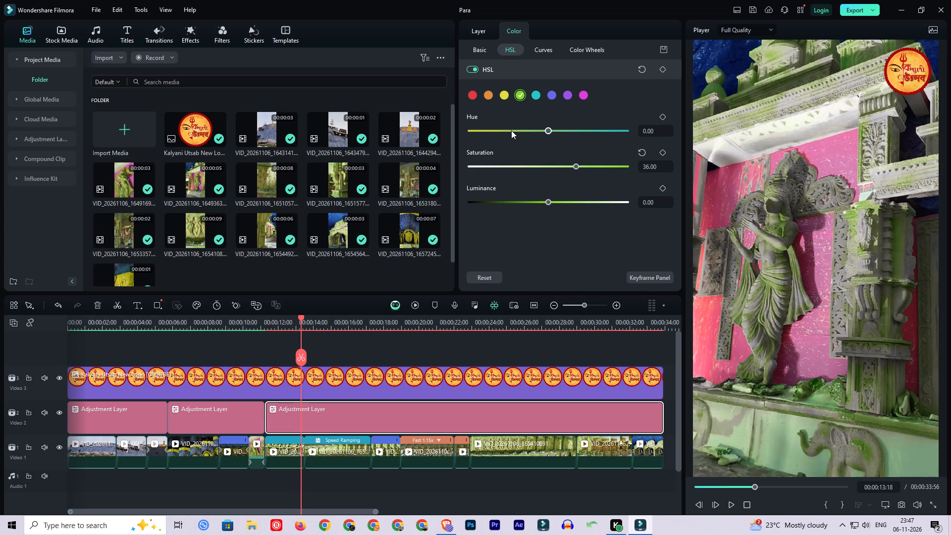
left_click_drag(528, 129, 597, 133)
left_click_drag(597, 133, 598, 140)
left_click_drag(598, 140, 582, 143)
left_click(559, 201)
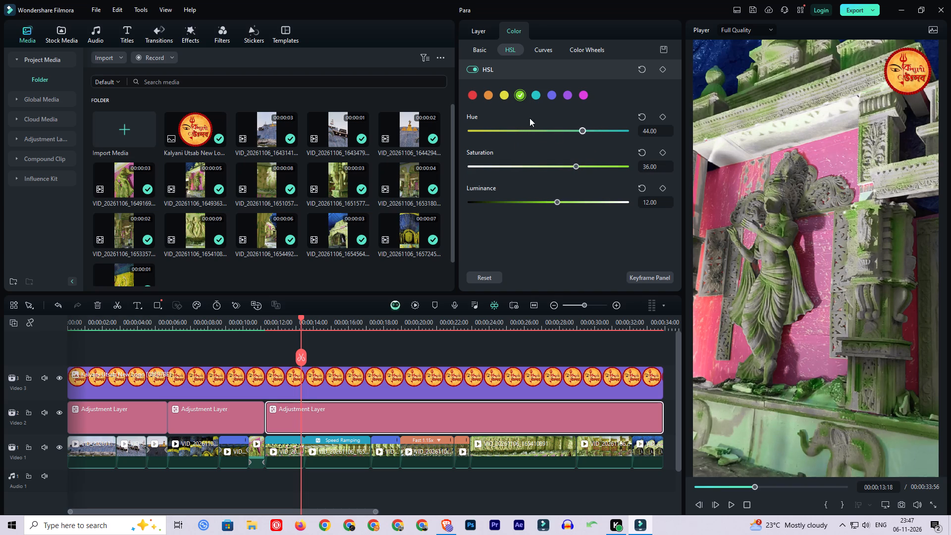
left_click(524, 201)
Set the third segment's yellow HSL saturation to 17 and hue to -30, and raise its luminance slightly.
left_click(500, 88)
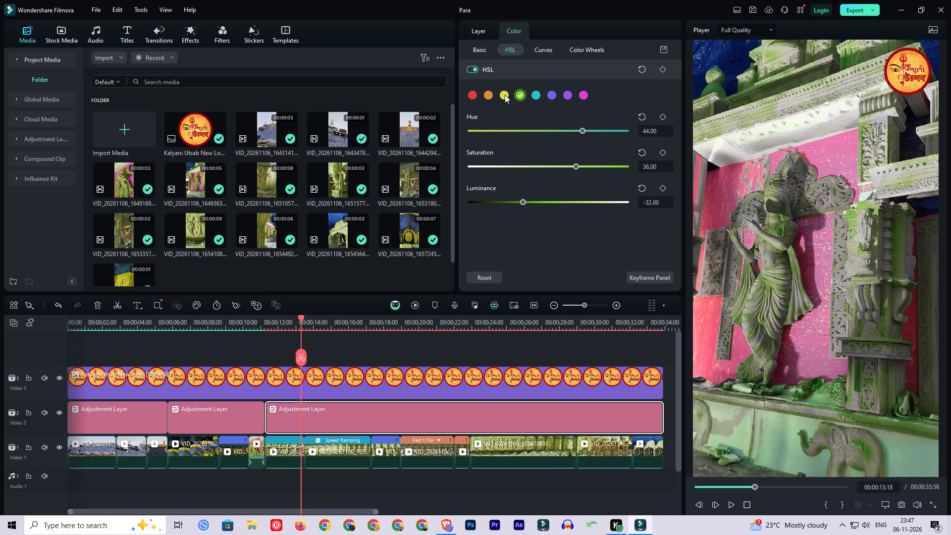
left_click(505, 95)
left_click(646, 153)
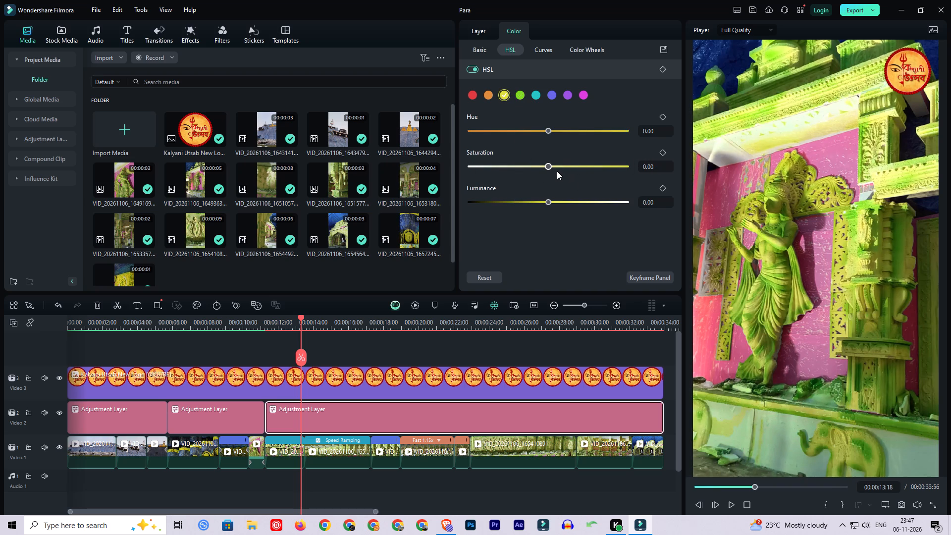
left_click_drag(549, 167, 562, 169)
left_click_drag(549, 128, 521, 128)
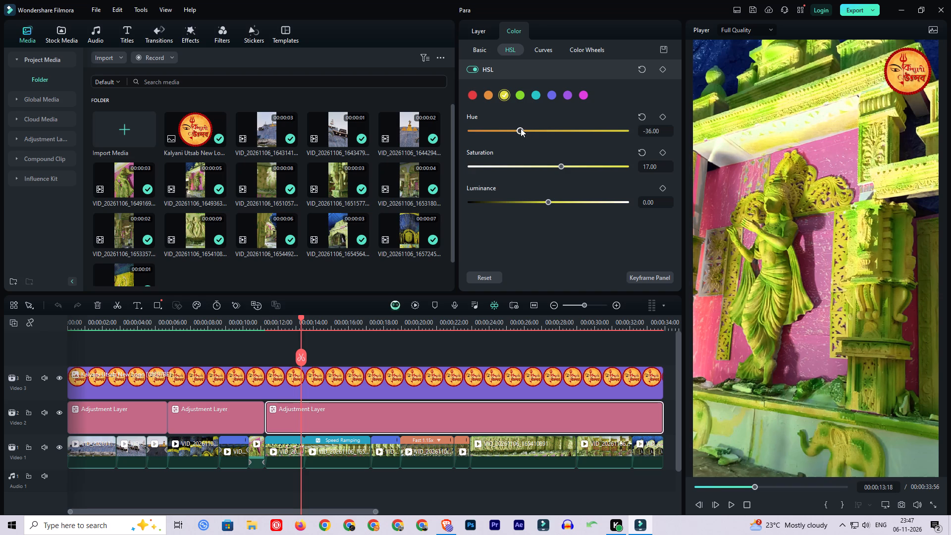
left_click_drag(521, 128, 521, 134)
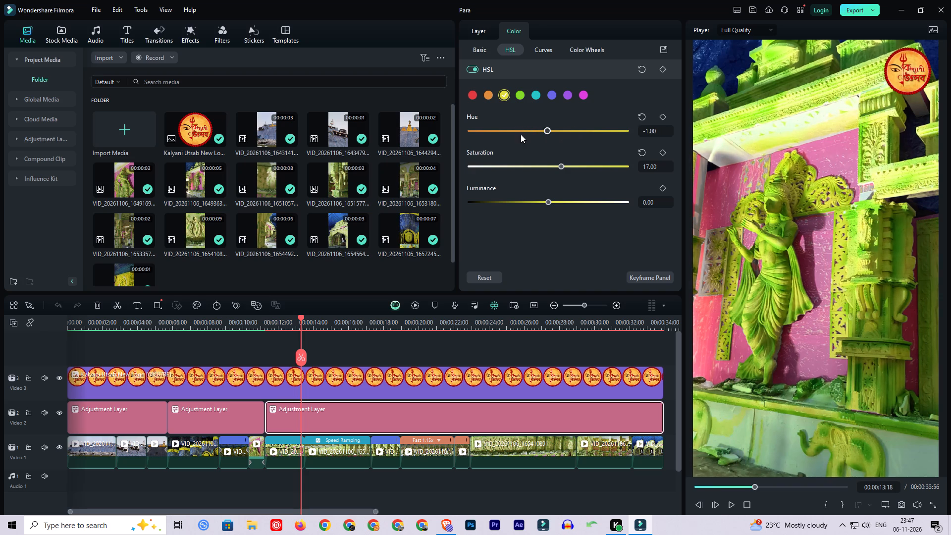
left_click_drag(521, 134, 525, 136)
left_click_drag(546, 203, 536, 202)
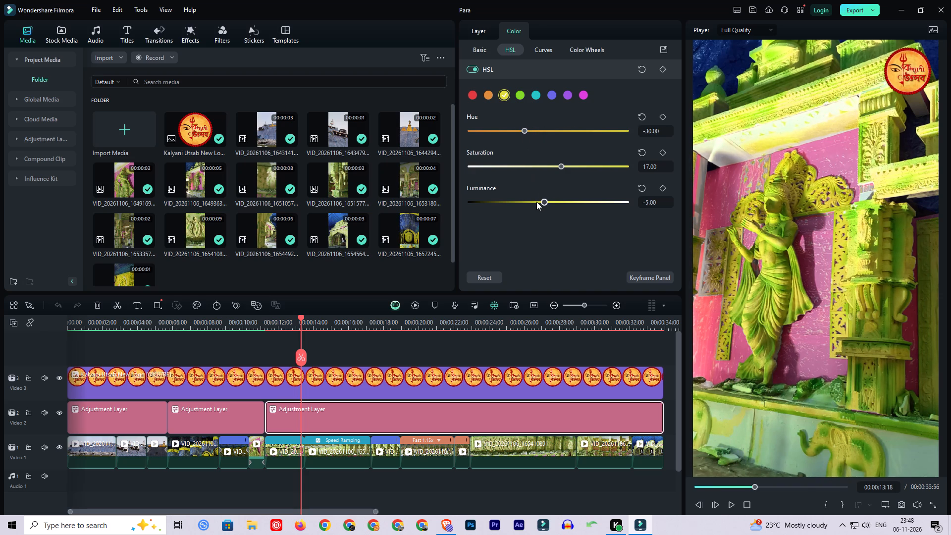
left_click_drag(536, 202, 540, 204)
left_click_drag(540, 204, 469, 209)
left_click_drag(469, 209, 570, 210)
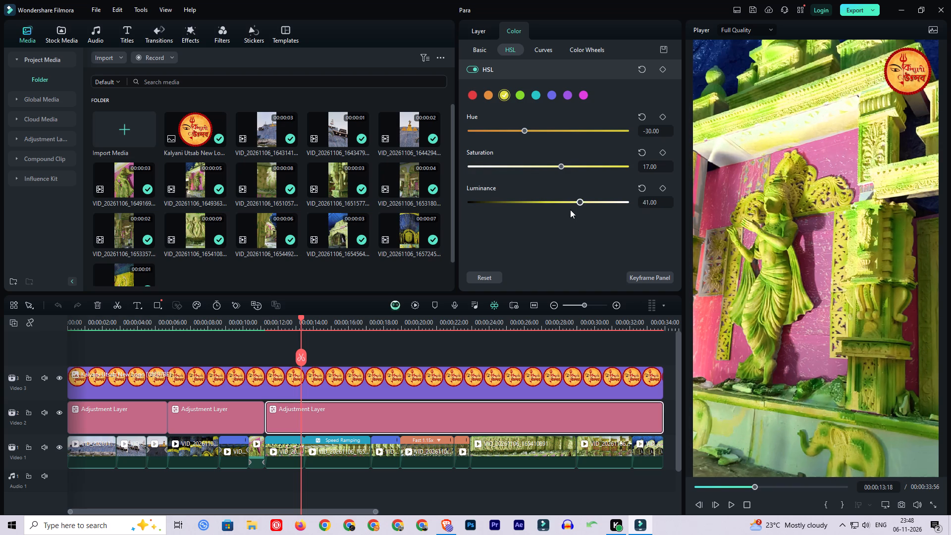
left_click_drag(570, 210, 540, 214)
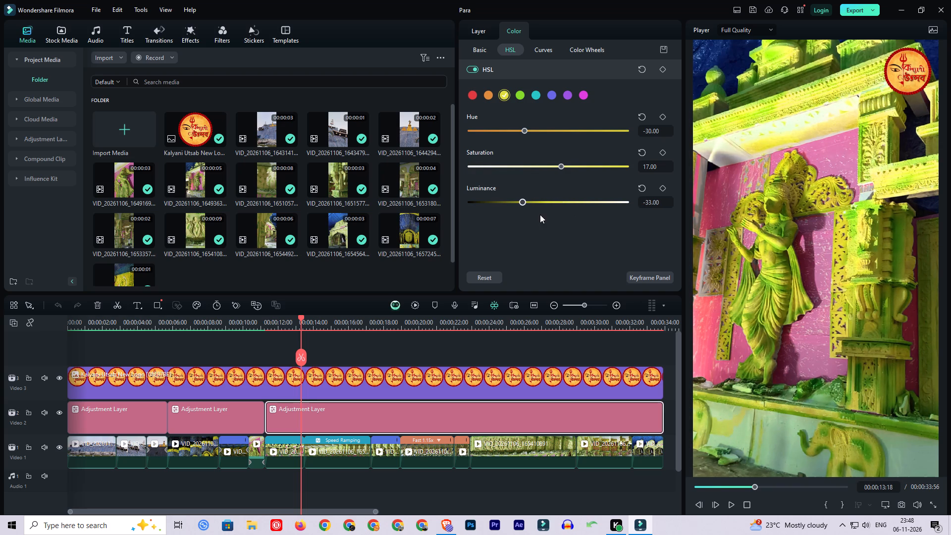
left_click_drag(540, 214, 565, 212)
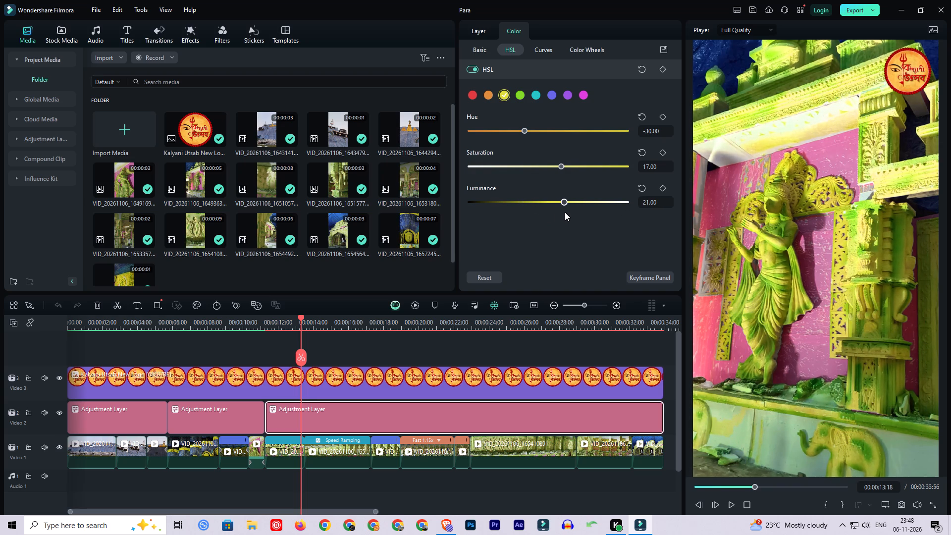
left_click_drag(565, 212, 557, 212)
Set the third segment's orange HSL saturation to 29 and hue to -43.
left_click(489, 91)
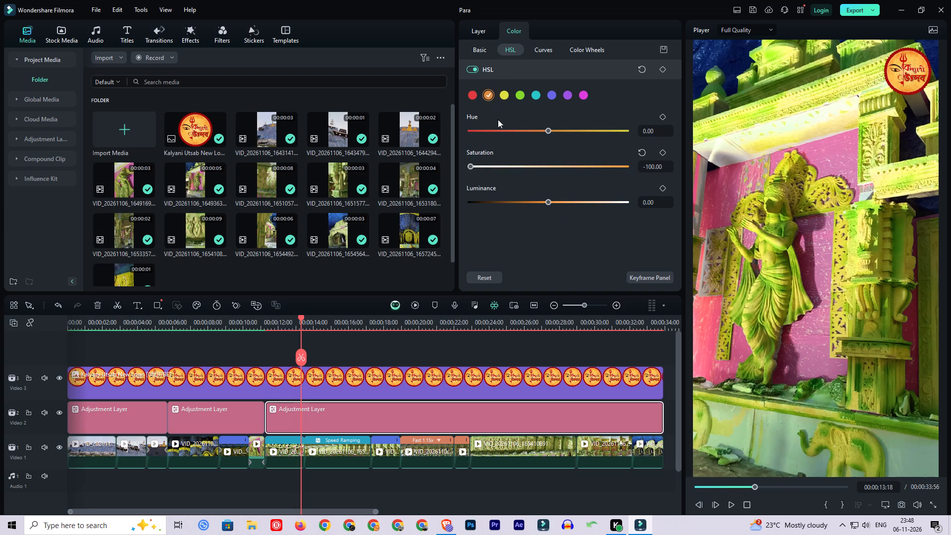
left_click_drag(552, 163, 566, 165)
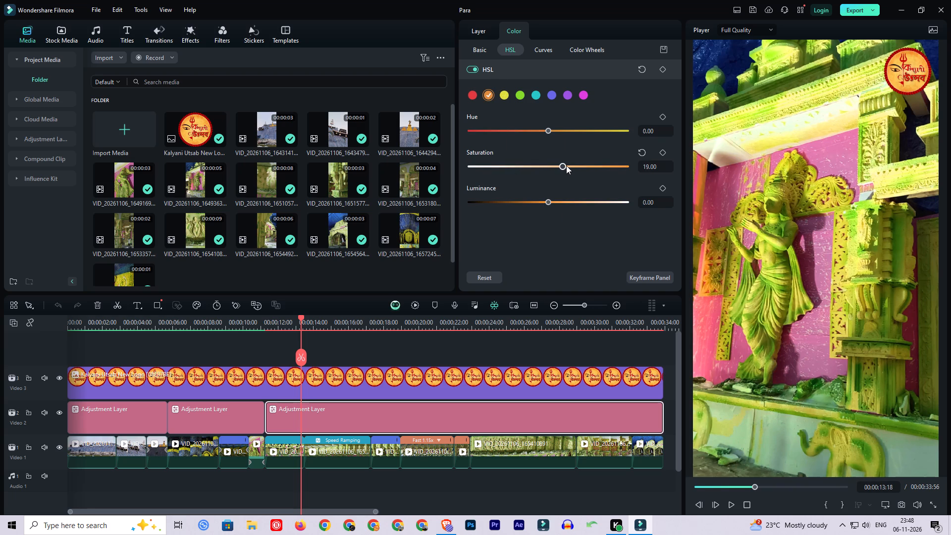
left_click_drag(566, 165, 571, 166)
left_click_drag(548, 130, 545, 130)
left_click_drag(545, 130, 526, 140)
left_click_drag(526, 140, 515, 140)
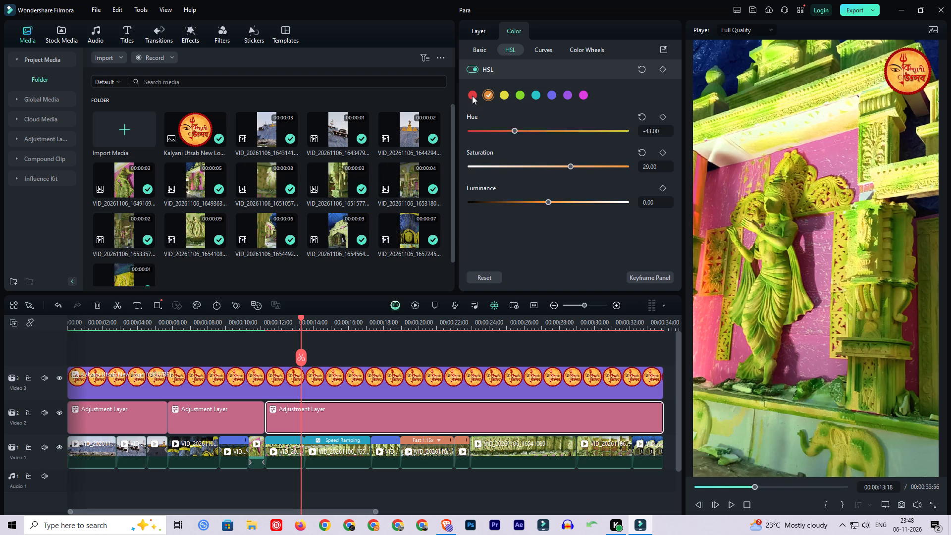
Set the third segment's red HSL hue to 20 and saturation to 6.
left_click(472, 96)
left_click(564, 129)
left_click(553, 167)
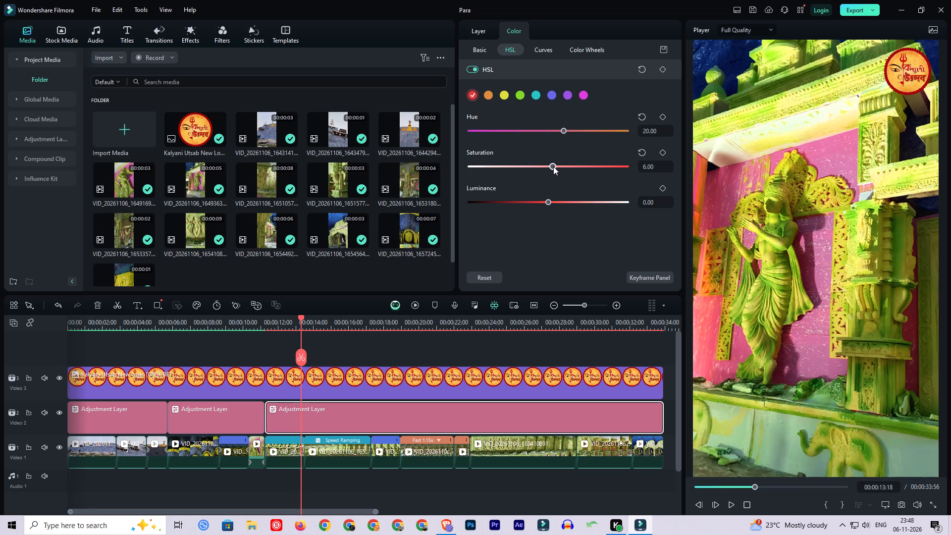
left_click(540, 97)
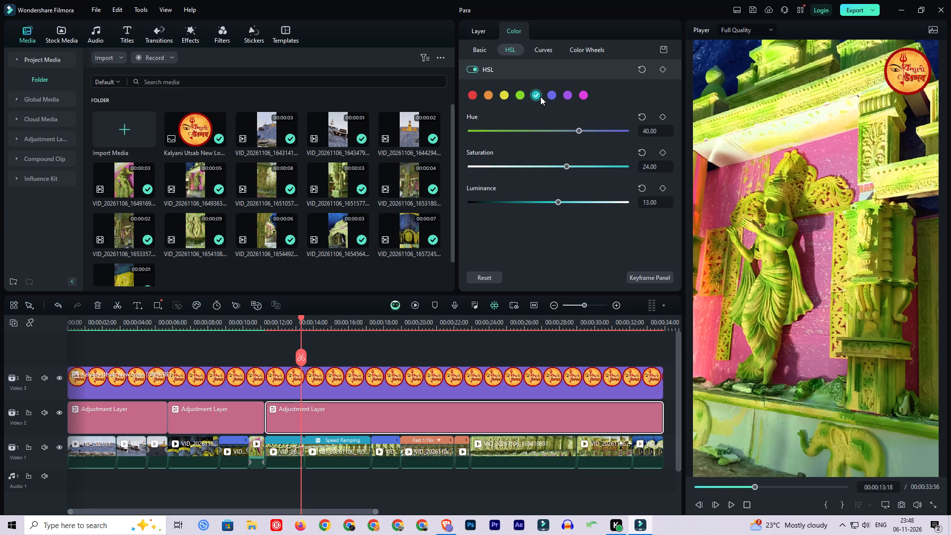
Set the third segment's magenta HSL saturation to 32 and hue to -24, previewing the carved pillar shot at about 20 seconds.
left_click_drag(303, 316, 306, 316)
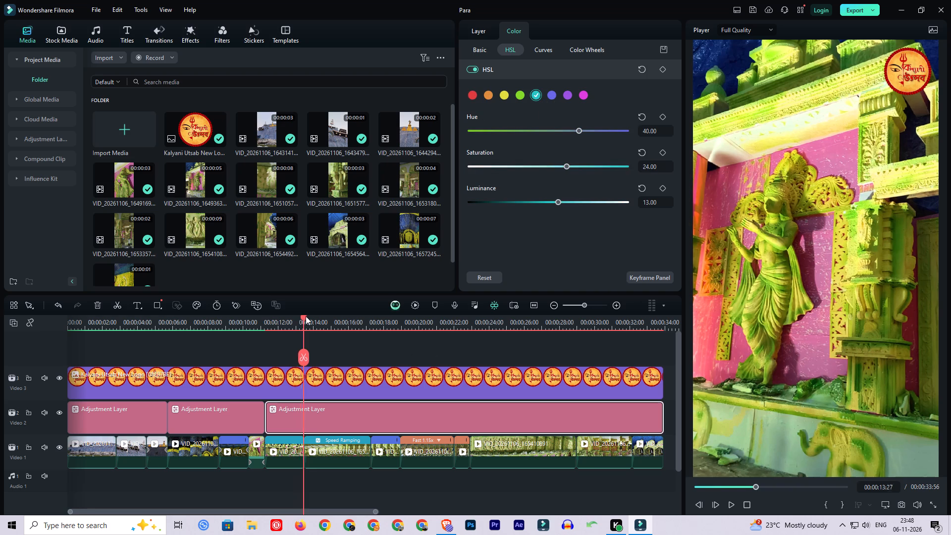
left_click_drag(306, 316, 367, 319)
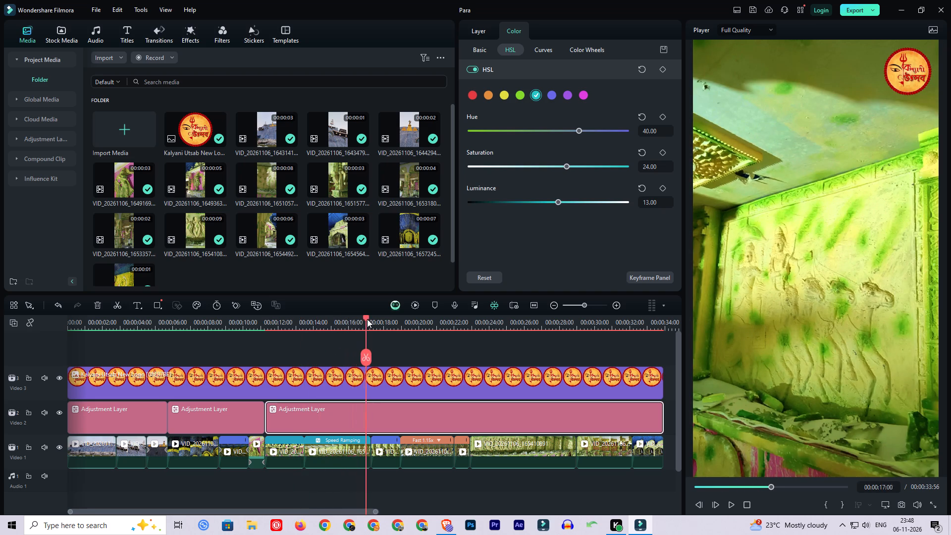
left_click_drag(367, 319, 397, 321)
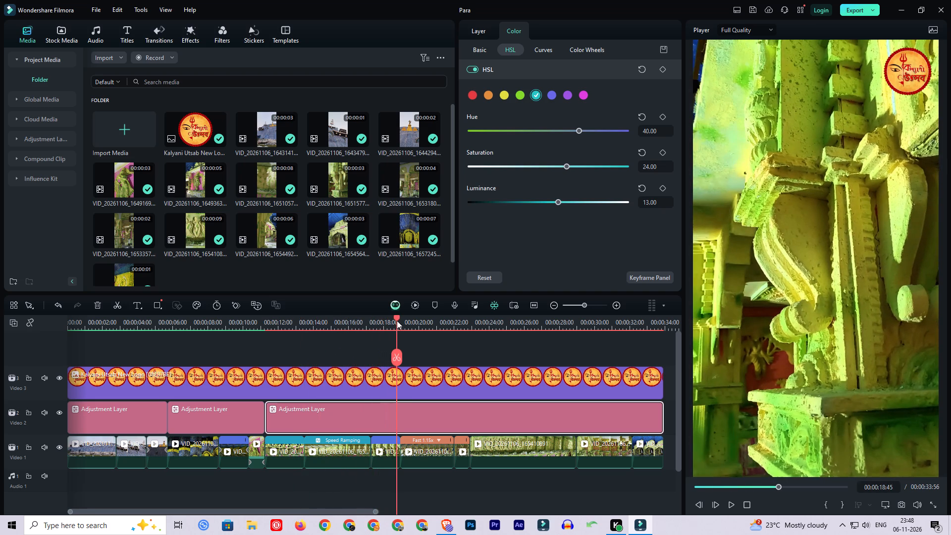
left_click_drag(397, 321, 418, 322)
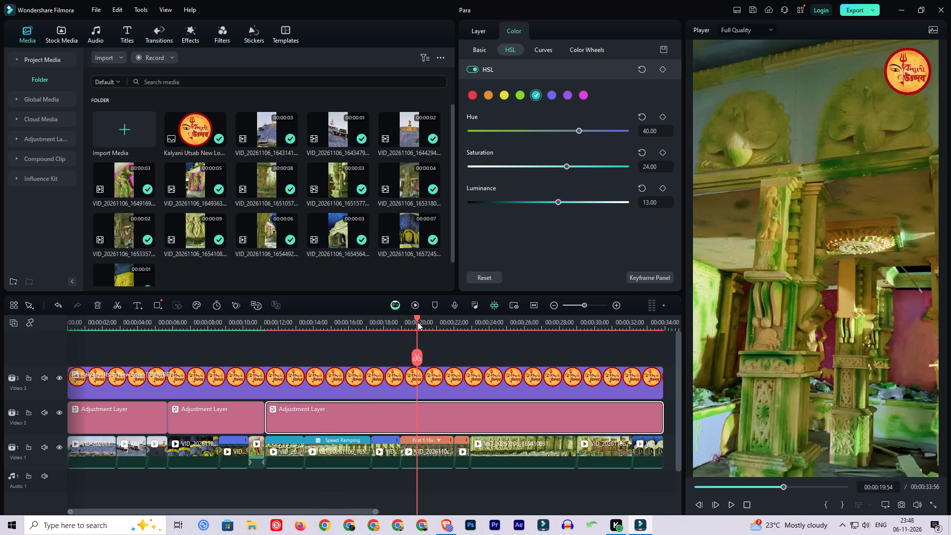
left_click_drag(418, 322, 432, 322)
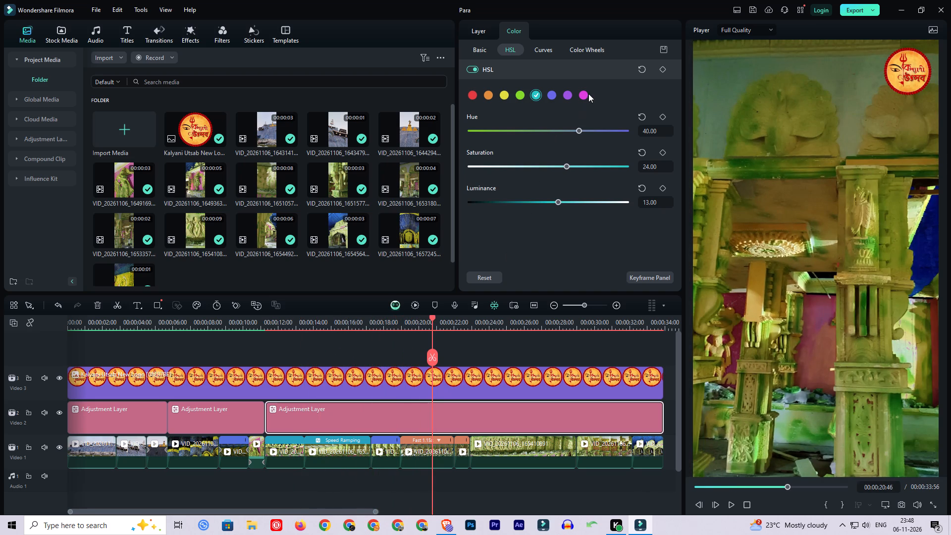
left_click(582, 92)
left_click(573, 166)
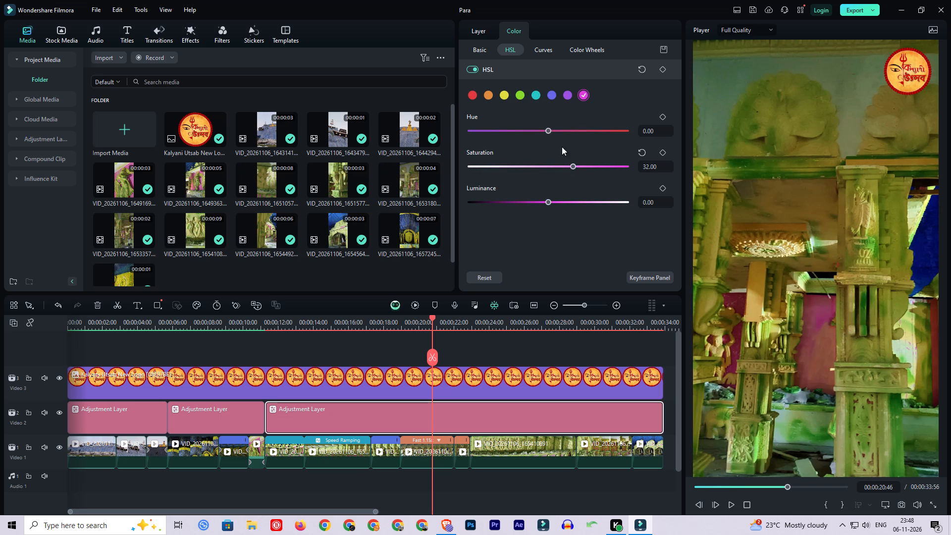
left_click(560, 129)
left_click(530, 129)
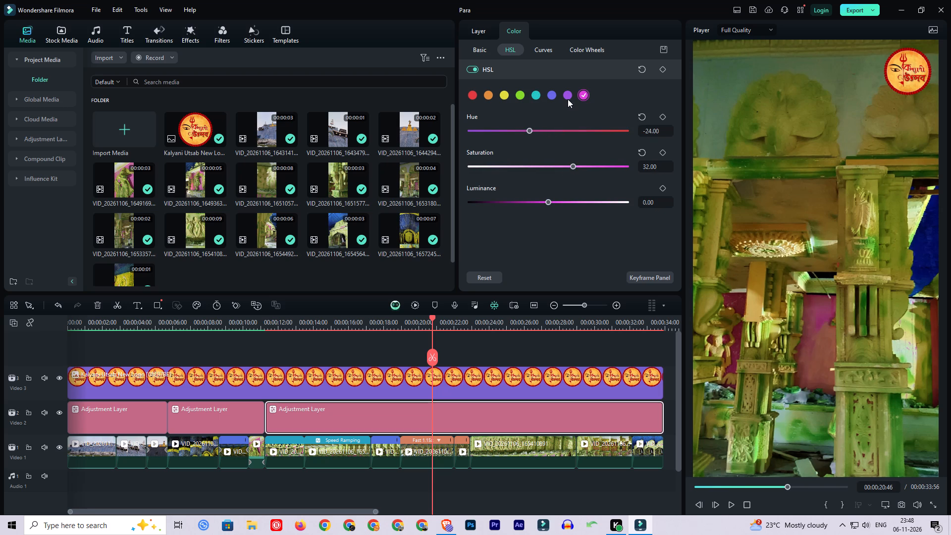
Set the third segment's purple HSL saturation to 20 and hue to 15.
left_click(568, 96)
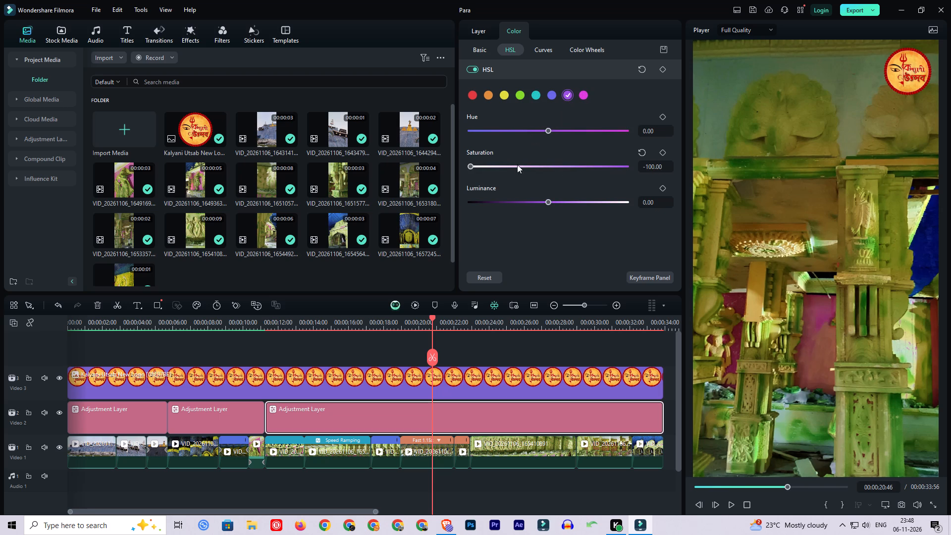
left_click_drag(515, 163, 564, 167)
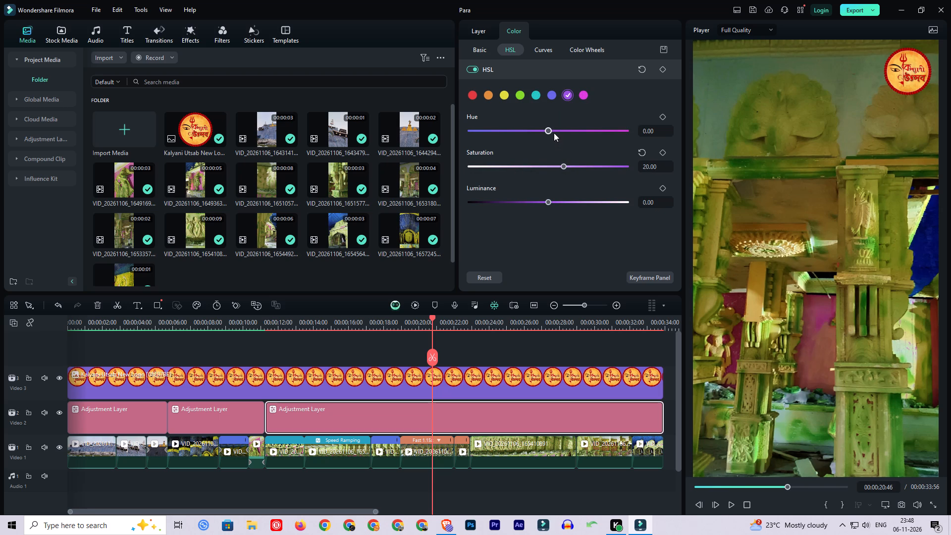
left_click(560, 130)
Set the third segment's blue HSL hue to 37 and luminance to 25, previewing the temple facade shot at about 32 seconds.
left_click_drag(430, 317, 460, 317)
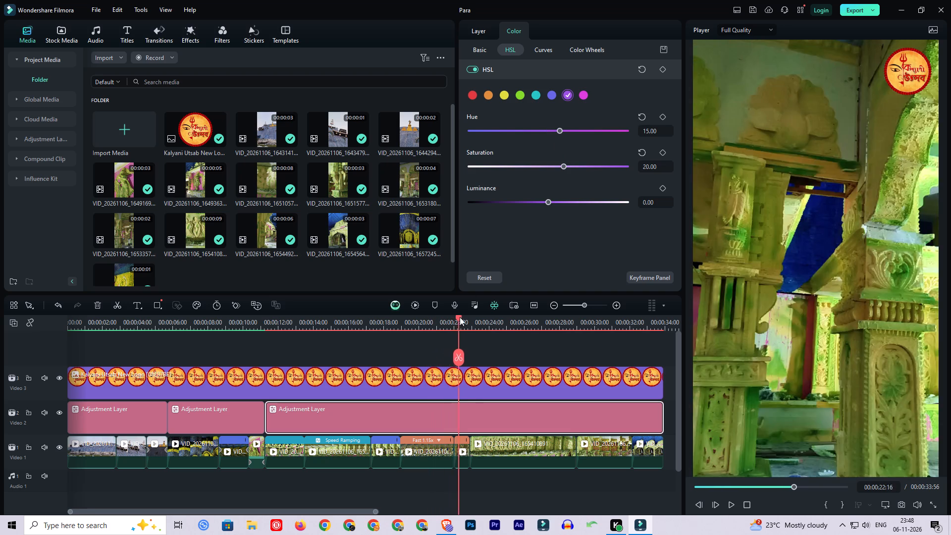
left_click_drag(460, 317, 505, 317)
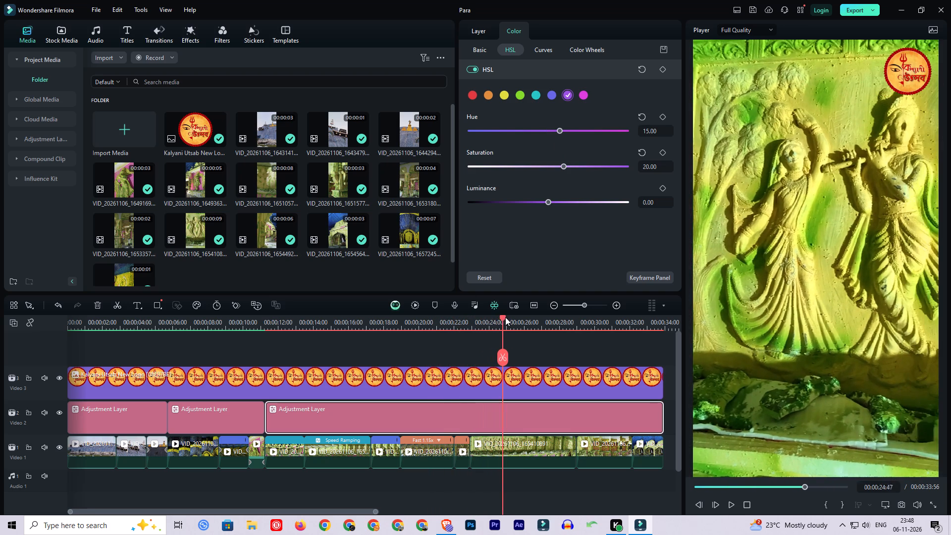
left_click_drag(505, 317, 564, 319)
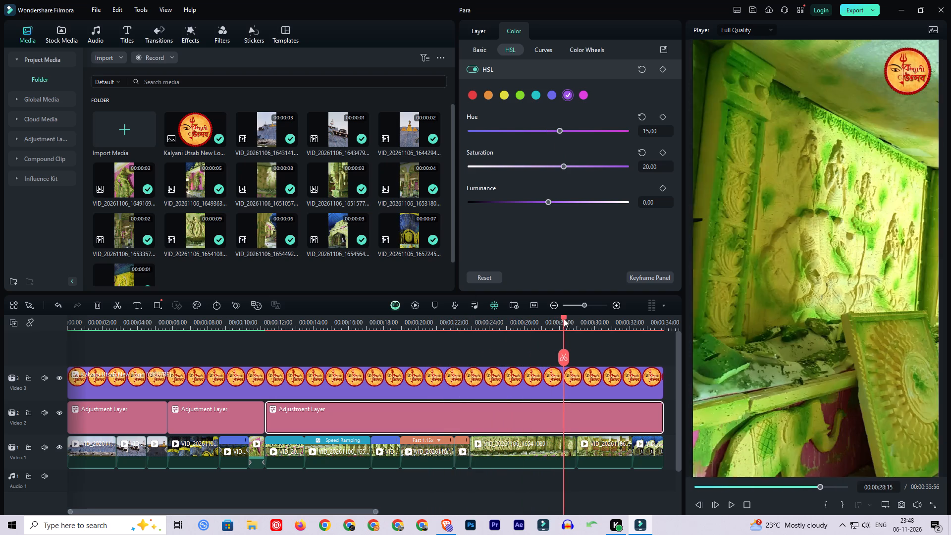
left_click_drag(564, 319, 597, 319)
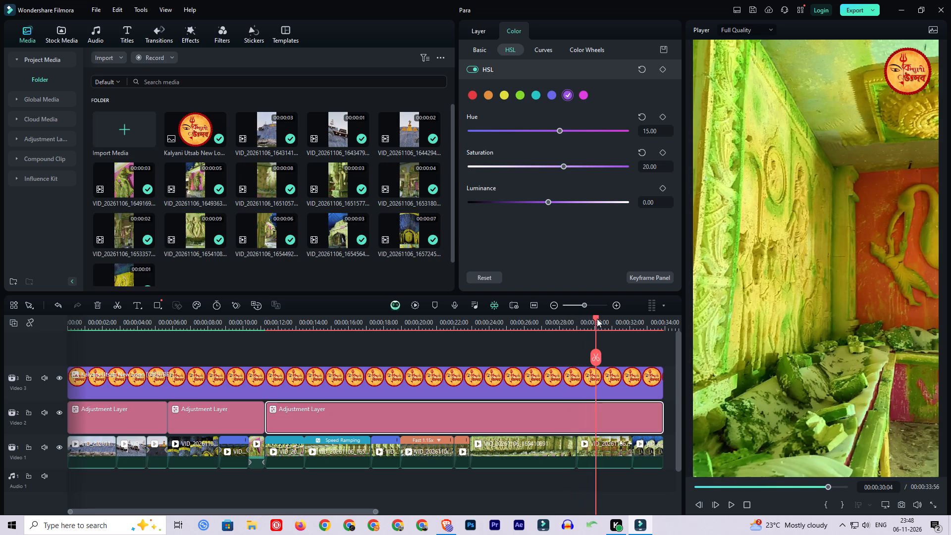
left_click_drag(597, 319, 629, 317)
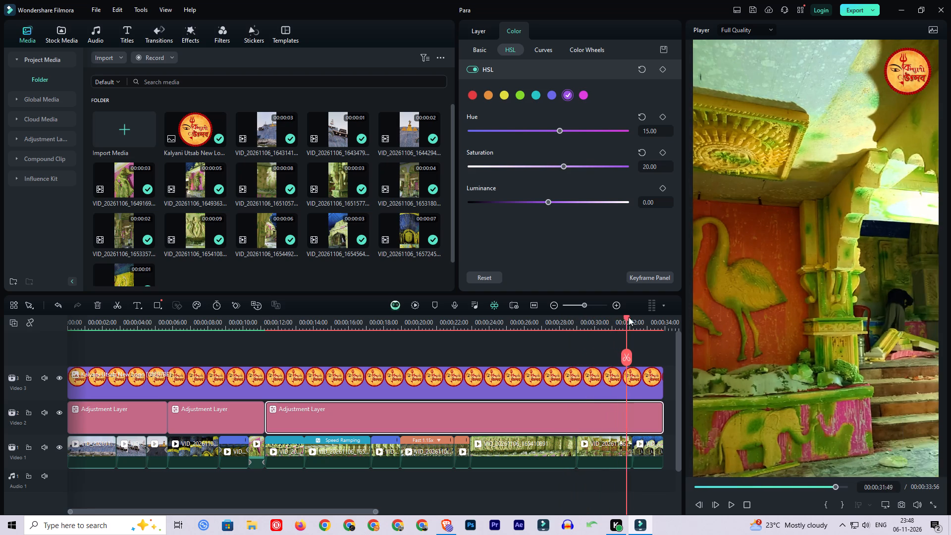
left_click_drag(629, 317, 634, 317)
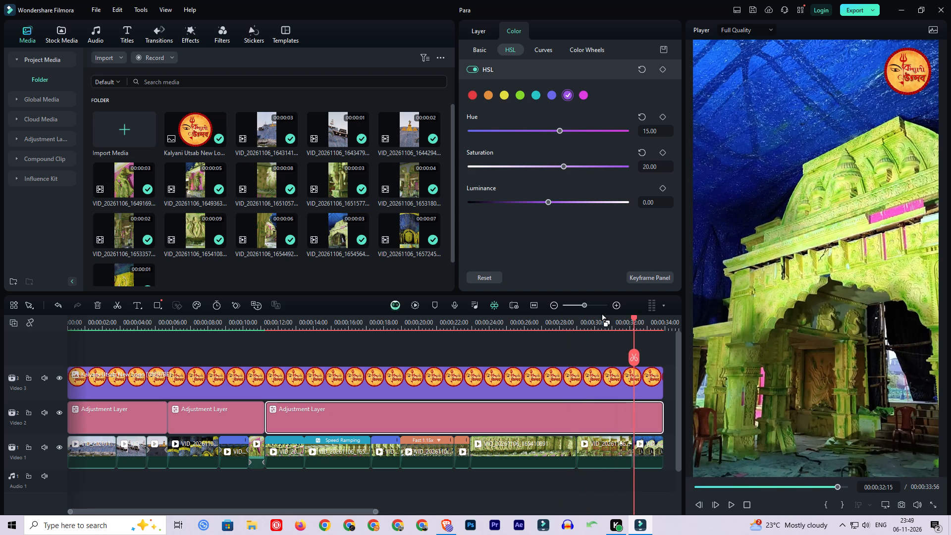
left_click(553, 96)
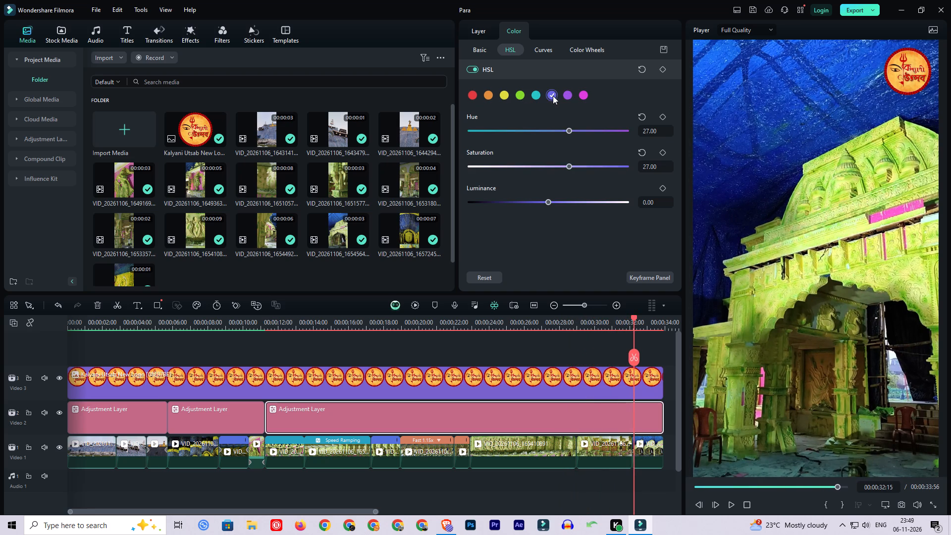
left_click_drag(570, 127, 482, 140)
left_click_drag(482, 140, 480, 140)
left_click_drag(499, 131, 511, 131)
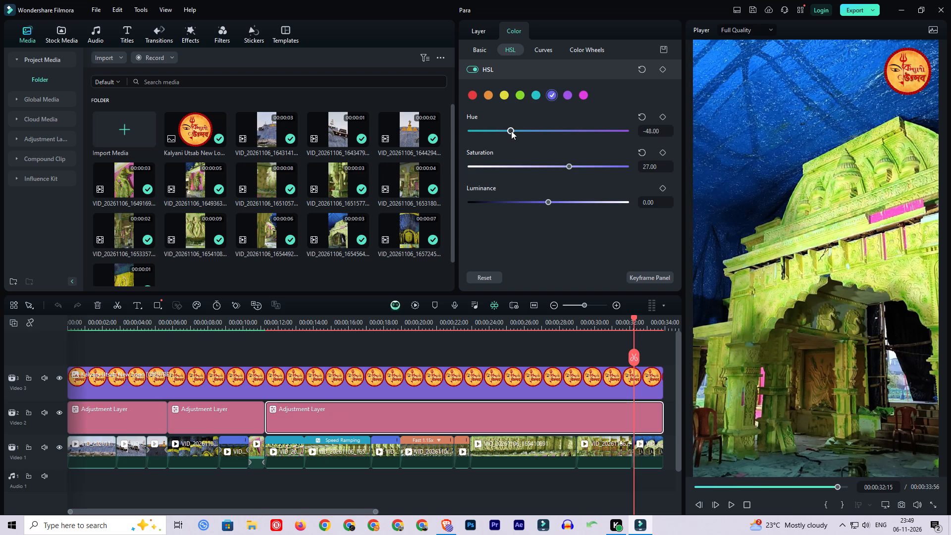
left_click_drag(511, 131, 577, 133)
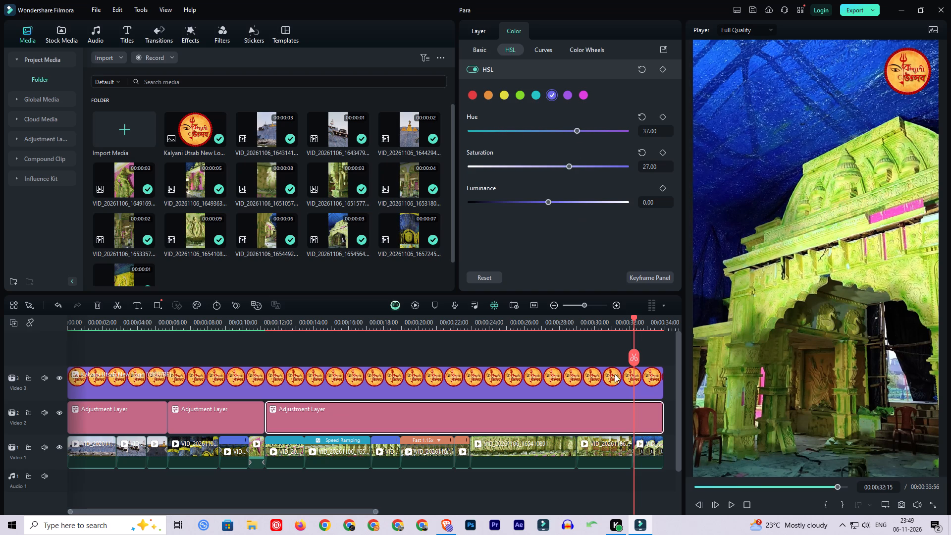
left_click_drag(547, 201, 540, 200)
left_click_drag(540, 200, 568, 207)
Deselect the adjustment layer and start a preview render of the whole timeline for smooth playback.
left_click(602, 344)
left_click(531, 304)
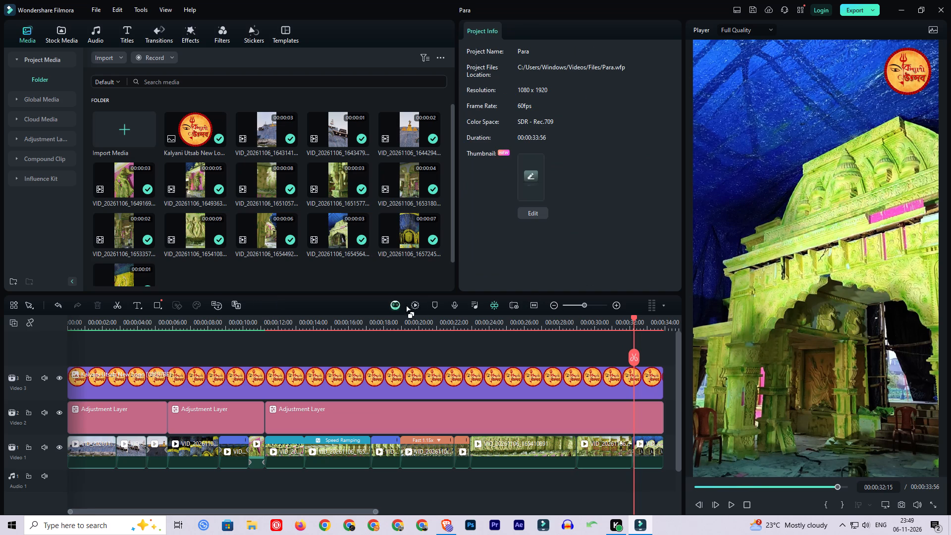
left_click(418, 306)
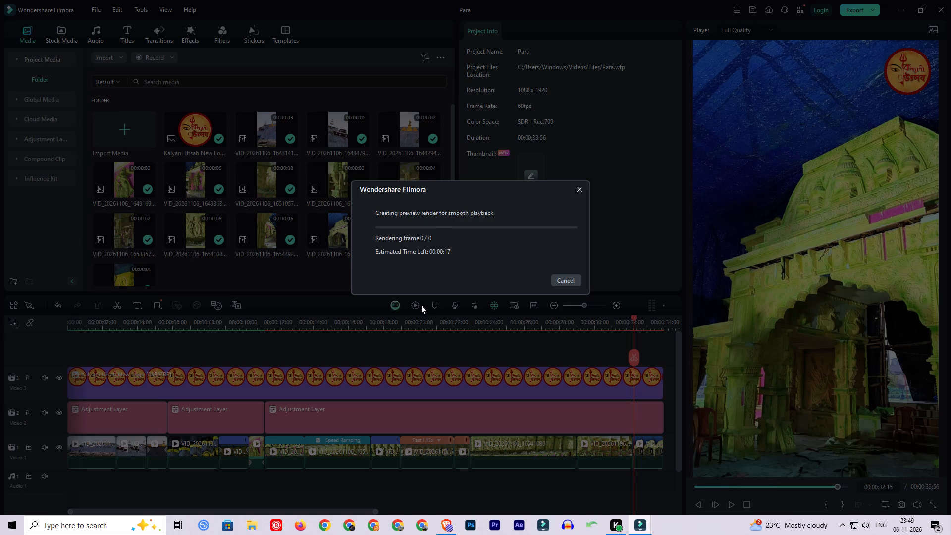